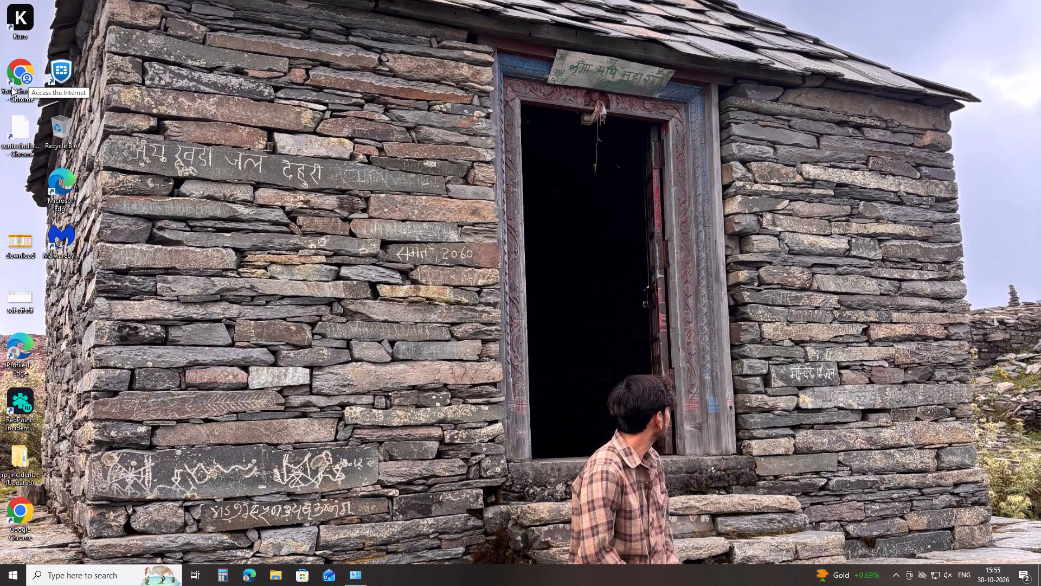
Open Google Chrome with the Ankit profile and restore the previous session's pages in maximised windows.
{"action": "double_click", "coordinate": [30, 518]}
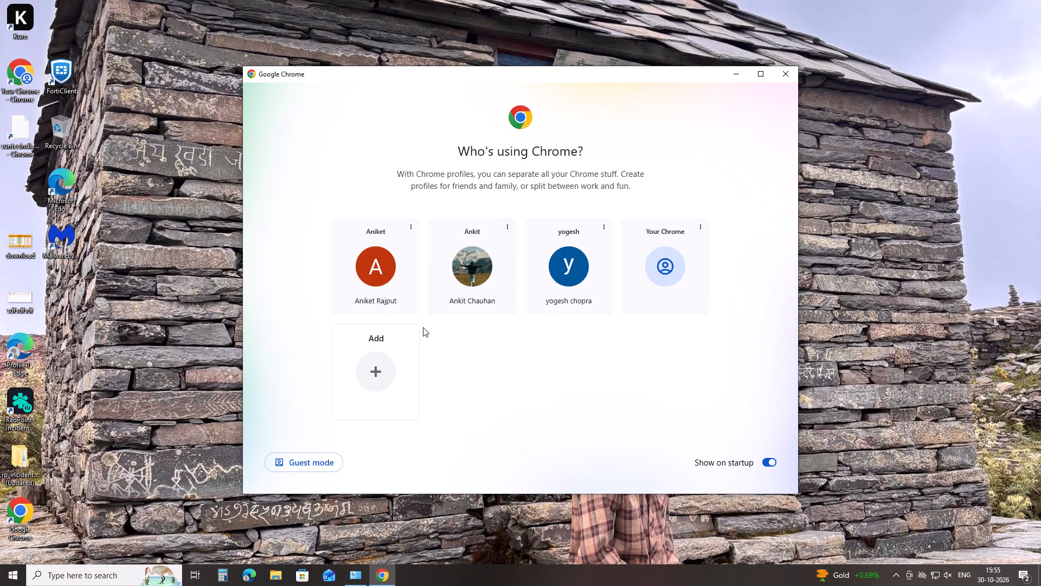
{"action": "left_click", "coordinate": [468, 279]}
{"action": "left_click", "coordinate": [428, 214]}
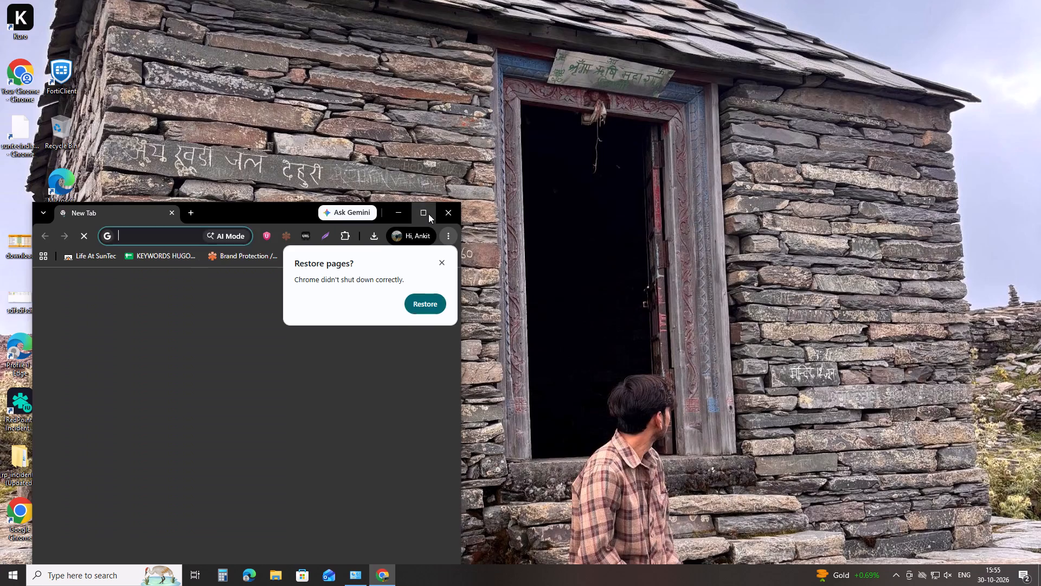
{"action": "left_click", "coordinate": [1012, 112]}
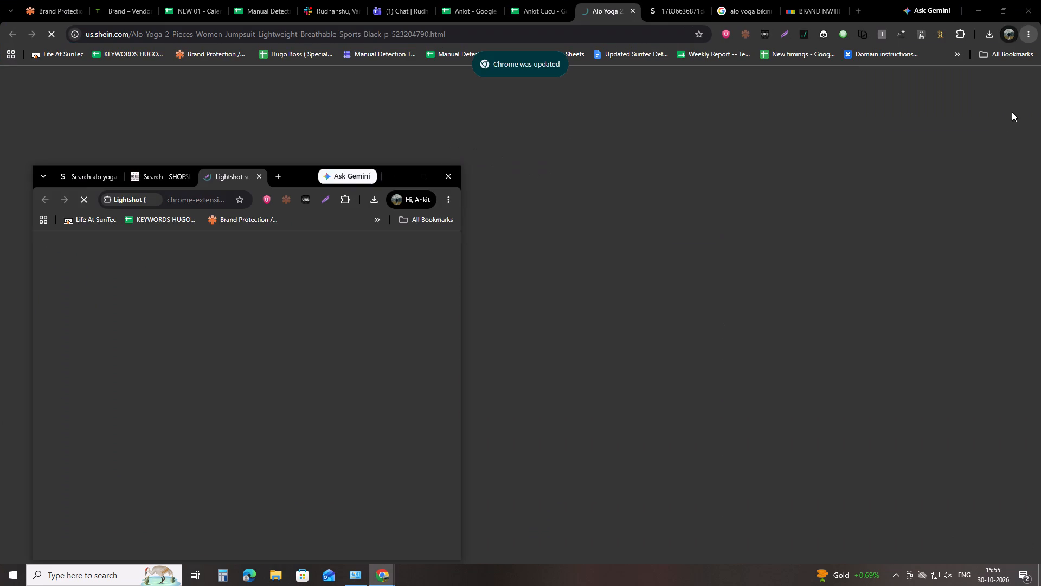
{"action": "left_click", "coordinate": [423, 180]}
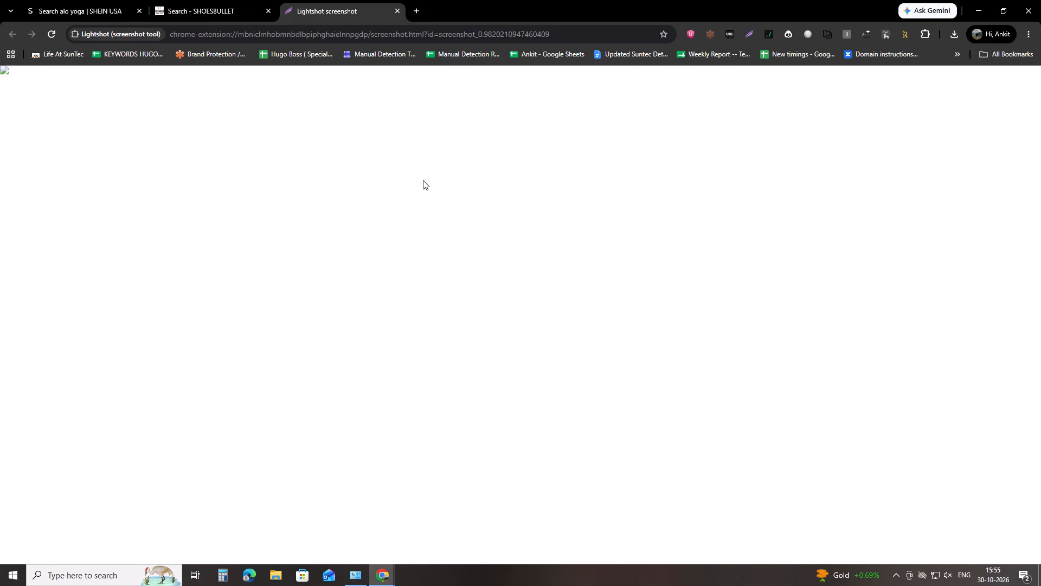
Close the Lightshot screenshot tab.
{"action": "middle_click", "coordinate": [355, 0]}
Switch to the browser window with the Alo Yoga product page and go through all its restored tabs.
{"action": "key", "text": "alt+Tab"}
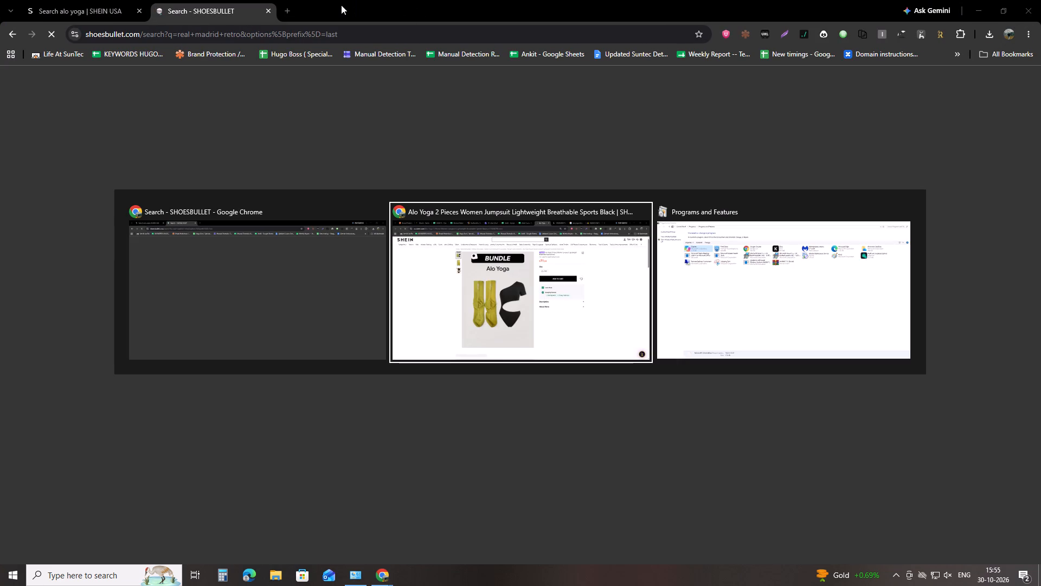
{"action": "key", "text": "ctrl+Tab"}
{"action": "key", "text": "ctrl+Tab"}
{"action": "key", "text": "ctrl+Tab"}
{"action": "key", "text": "ctrl+Tab"}
{"action": "key", "text": "ctrl+Tab"}
{"action": "key", "text": "ctrl+Tab"}
{"action": "key", "text": "ctrl+Tab"}
{"action": "key", "text": "ctrl+Tab"}
{"action": "key", "text": "ctrl+Tab"}
{"action": "key", "text": "ctrl+Tab"}
{"action": "key", "text": "ctrl+Tab"}
{"action": "key", "text": "ctrl+Tab"}
{"action": "key", "text": "ctrl+Tab"}
{"action": "key", "text": "ctrl+Tab"}
{"action": "key", "text": "ctrl+Tab"}
{"action": "key", "text": "ctrl+Tab"}
{"action": "key", "text": "ctrl+Tab"}
{"action": "key", "text": "ctrl+Tab"}
{"action": "key", "text": "ctrl+Tab"}
{"action": "key", "text": "ctrl+Tab"}
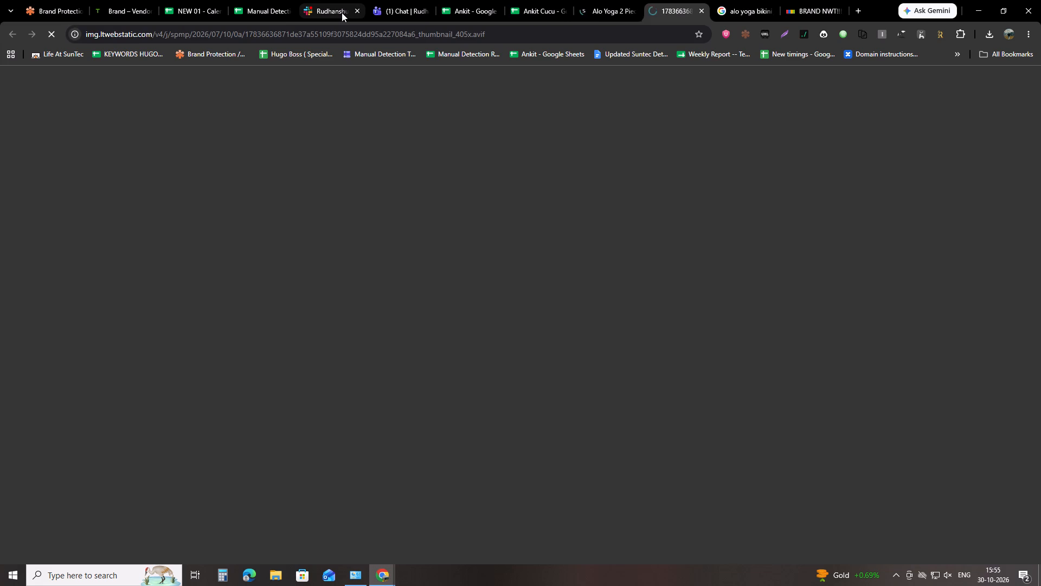
Switch back to Programs and Features and recheck the options offered for Microsoft Edge.
{"action": "key", "text": "alt+Tab"}
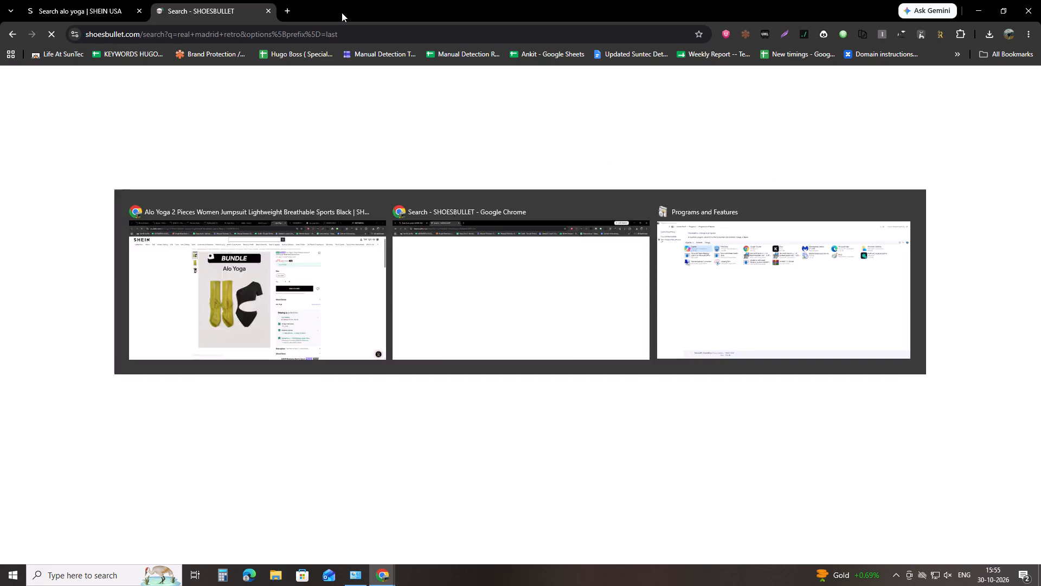
{"action": "key", "text": "alt+Tab"}
{"action": "key", "text": "alt+Tab"}
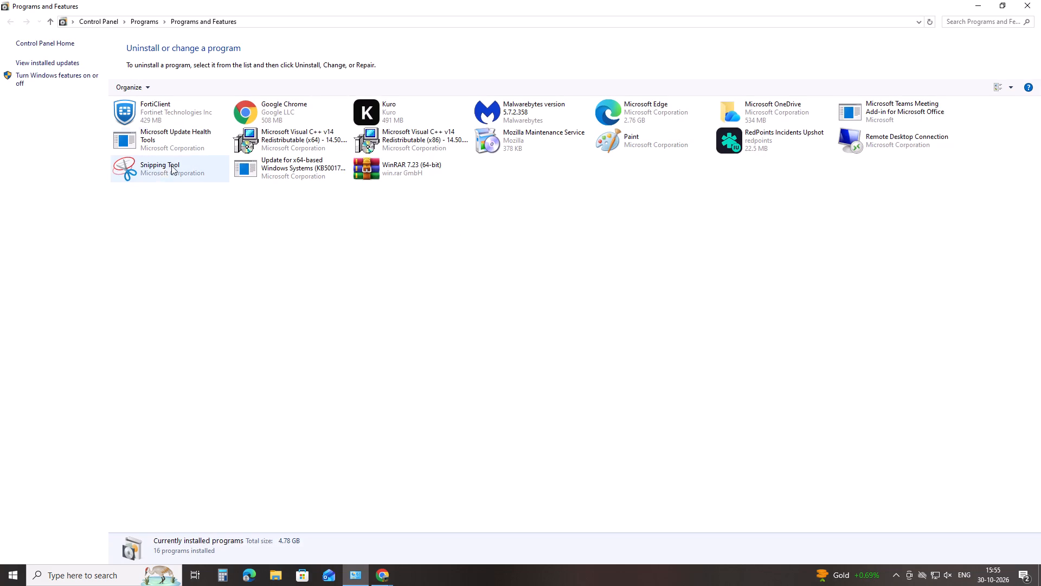
{"action": "left_click", "coordinate": [683, 109]}
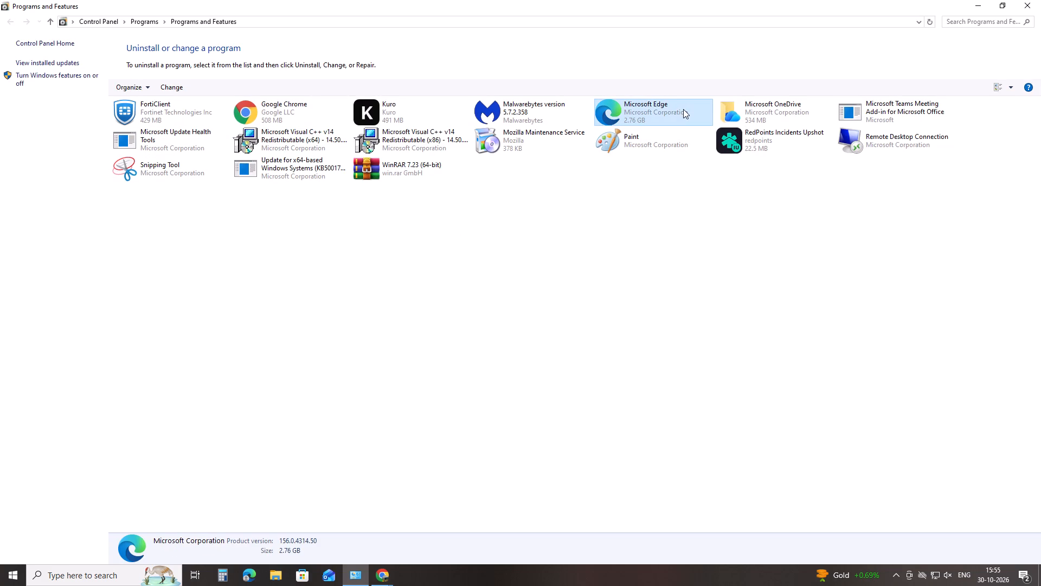
{"action": "right_click", "coordinate": [683, 109]}
{"action": "left_click", "coordinate": [640, 300]}
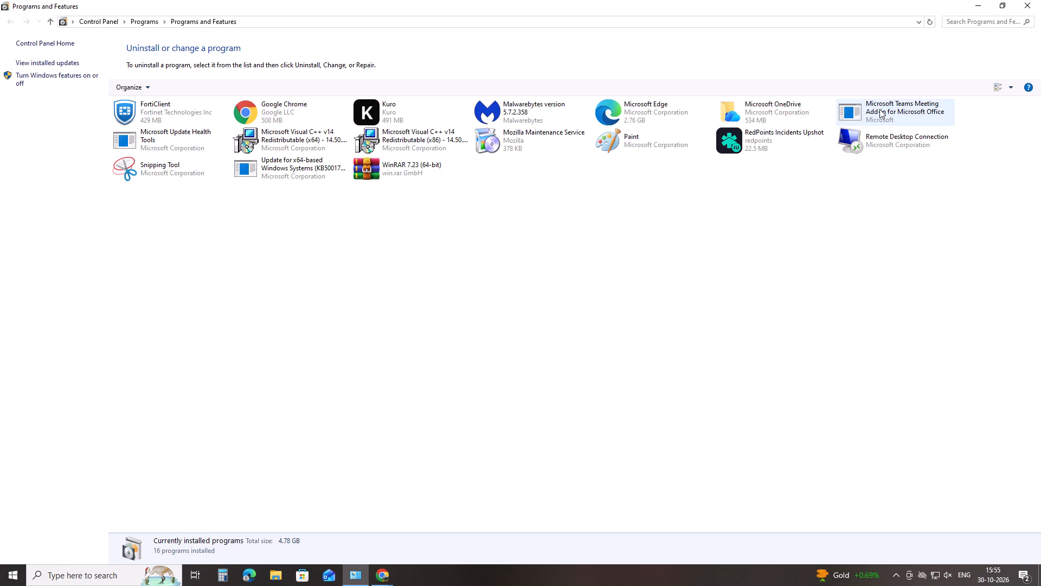
Close the Programs and Features window.
{"action": "left_click", "coordinate": [1040, 0]}
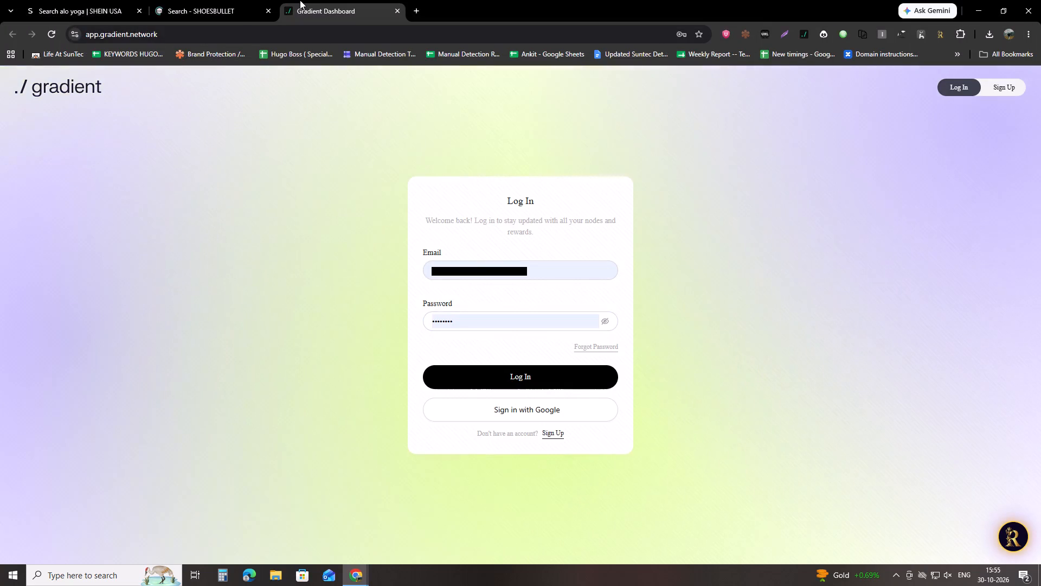
Close the Gradient Dashboard tab in Google Chrome.
{"action": "middle_click", "coordinate": [300, 0]}
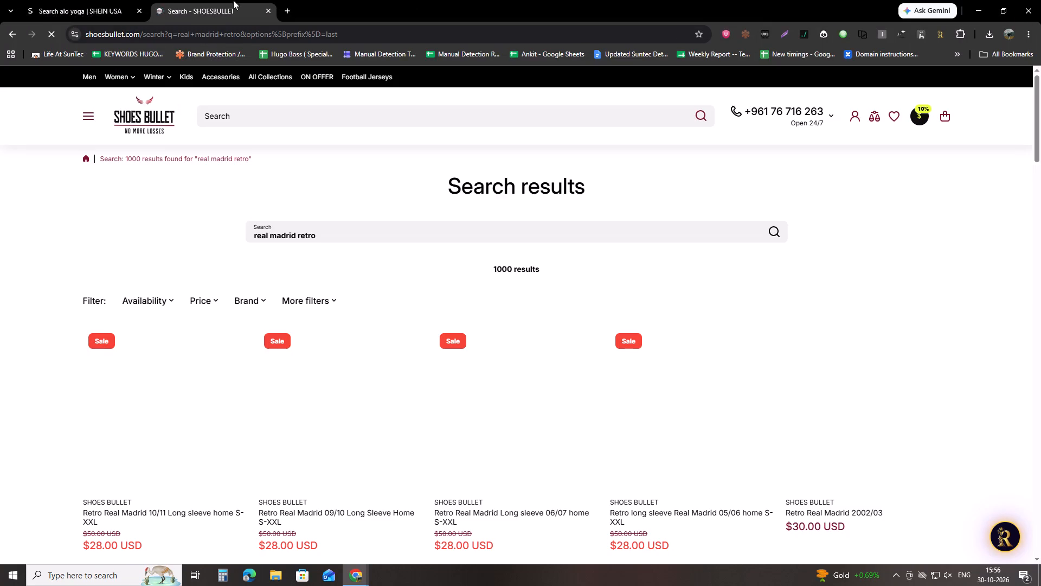
View the SHEIN search tab, minimise that window, and look through the Alo Yoga image and search tabs behind it.
{"action": "left_click", "coordinate": [108, 0]}
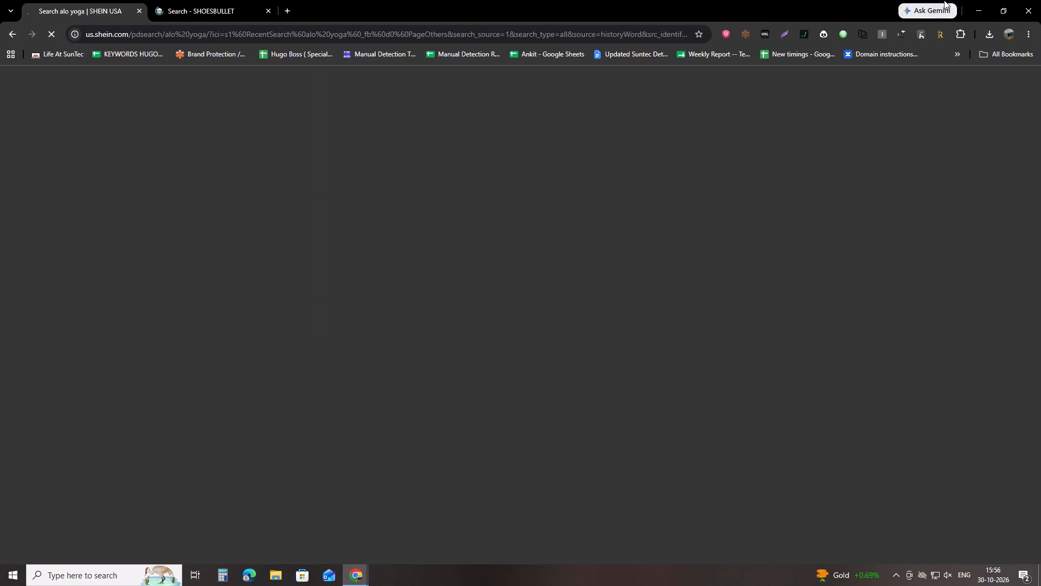
{"action": "left_click", "coordinate": [974, 0]}
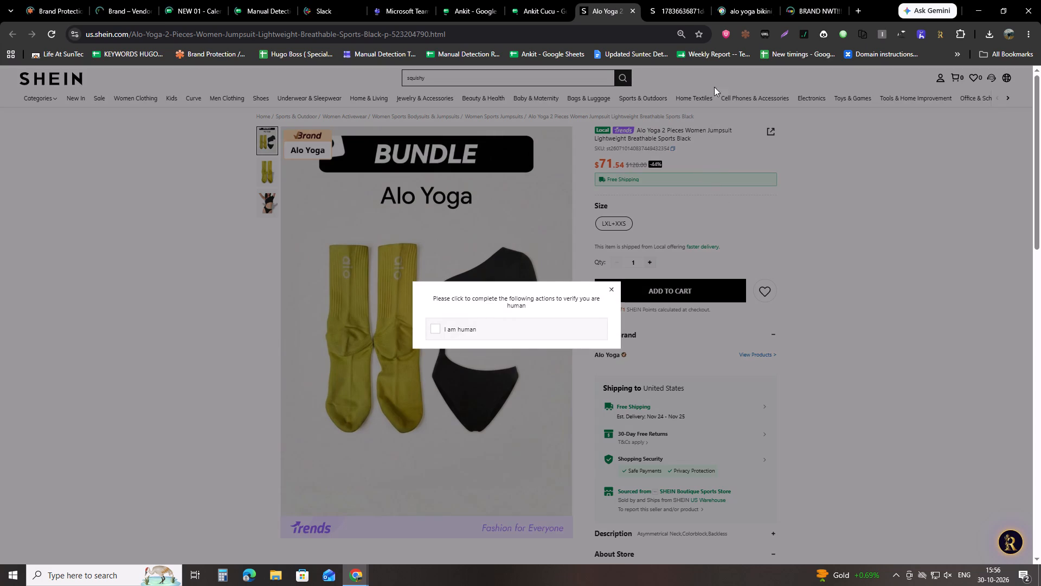
{"action": "left_click", "coordinate": [665, 0]}
{"action": "left_click", "coordinate": [728, 2]}
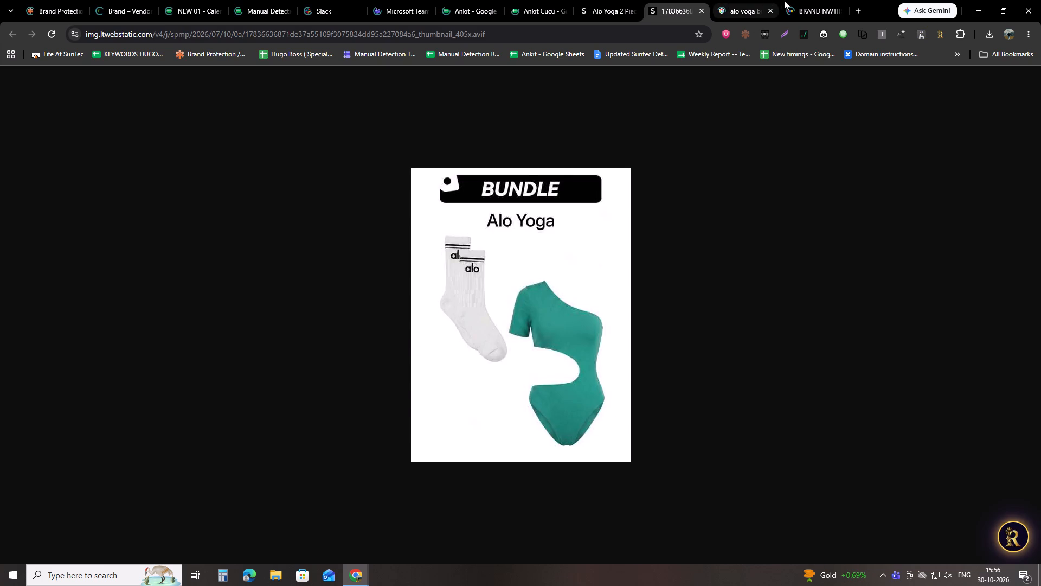
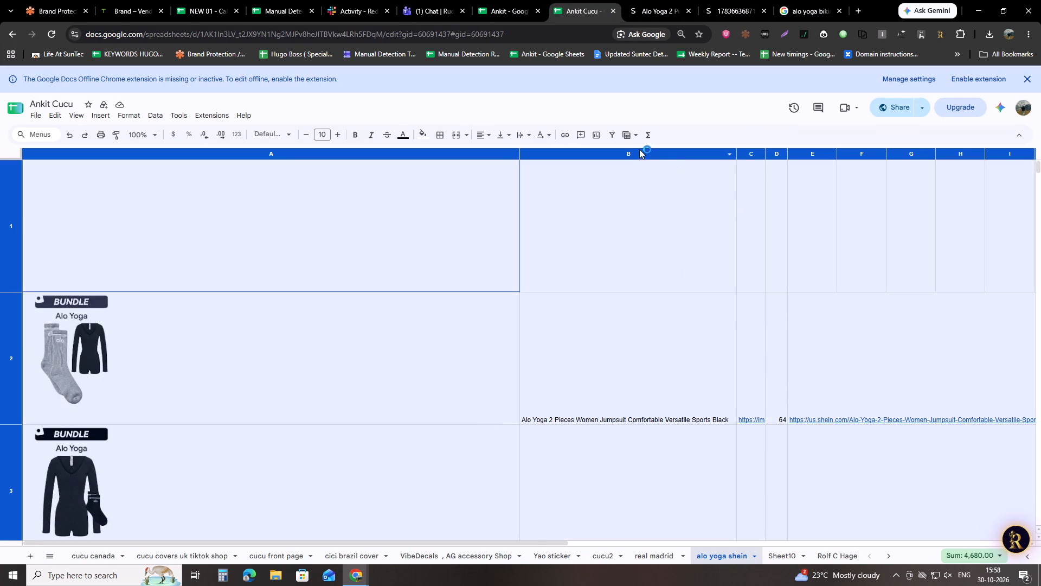
Add a temporary filter to the alo yoga shein sheet and show only column B titles matching "jump".
{"action": "left_click", "coordinate": [630, 133]}
{"action": "left_click", "coordinate": [645, 165]}
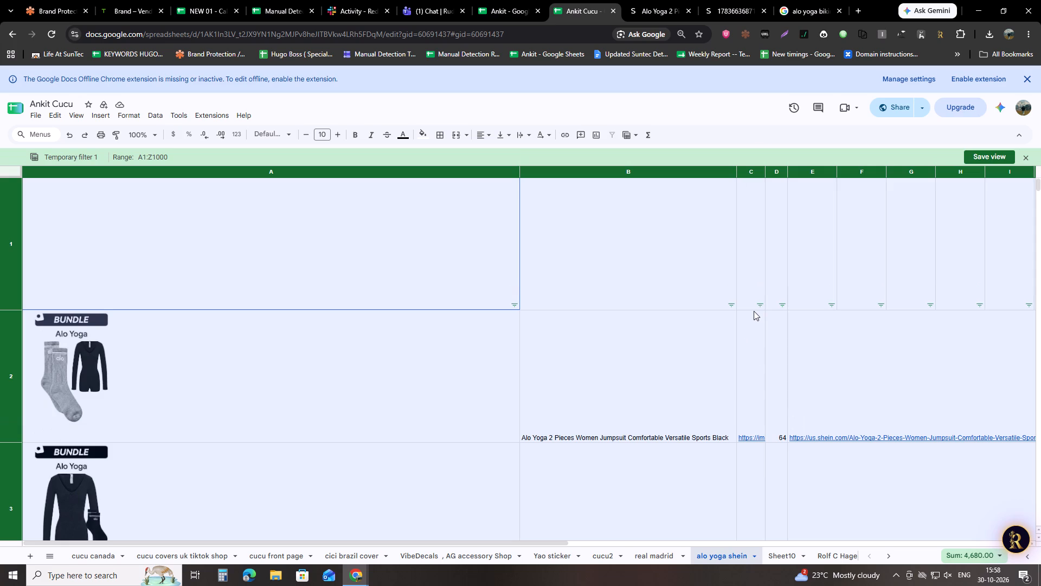
{"action": "left_click", "coordinate": [734, 304]}
{"action": "left_click", "coordinate": [640, 419]}
{"action": "left_click", "coordinate": [642, 443]}
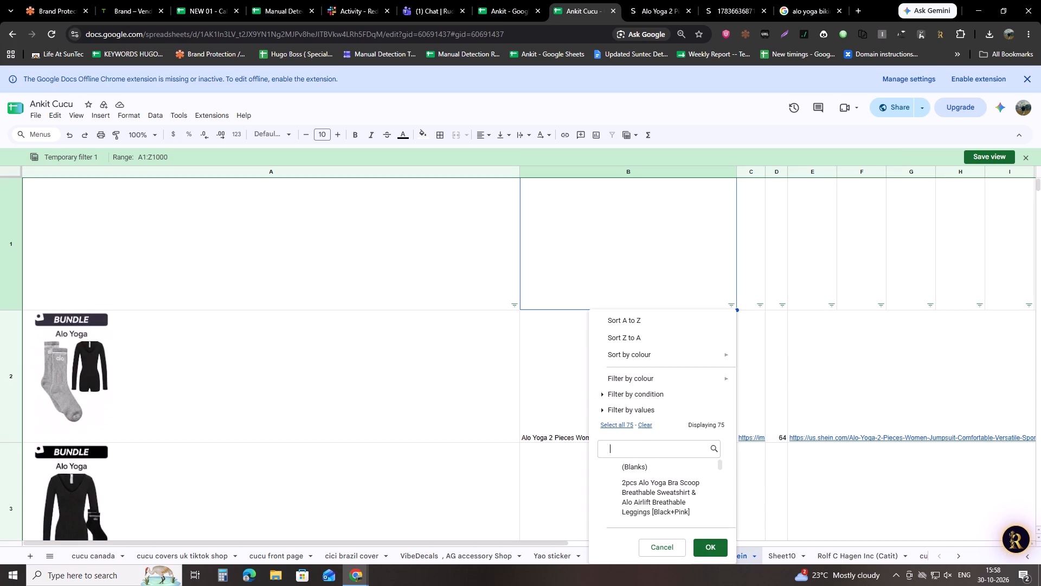
{"action": "type", "text": "jump"}
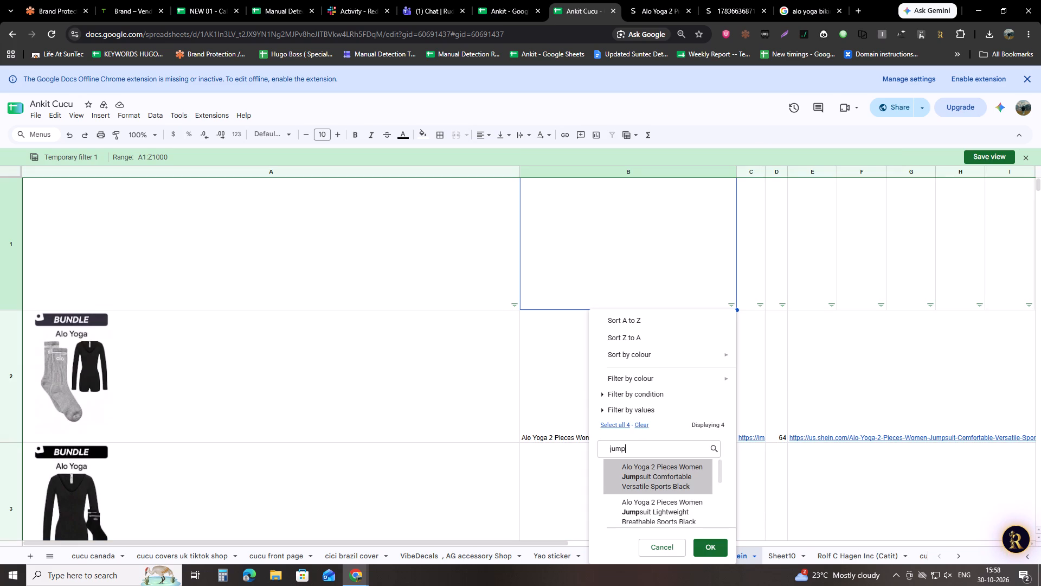
{"action": "left_click", "coordinate": [618, 423]}
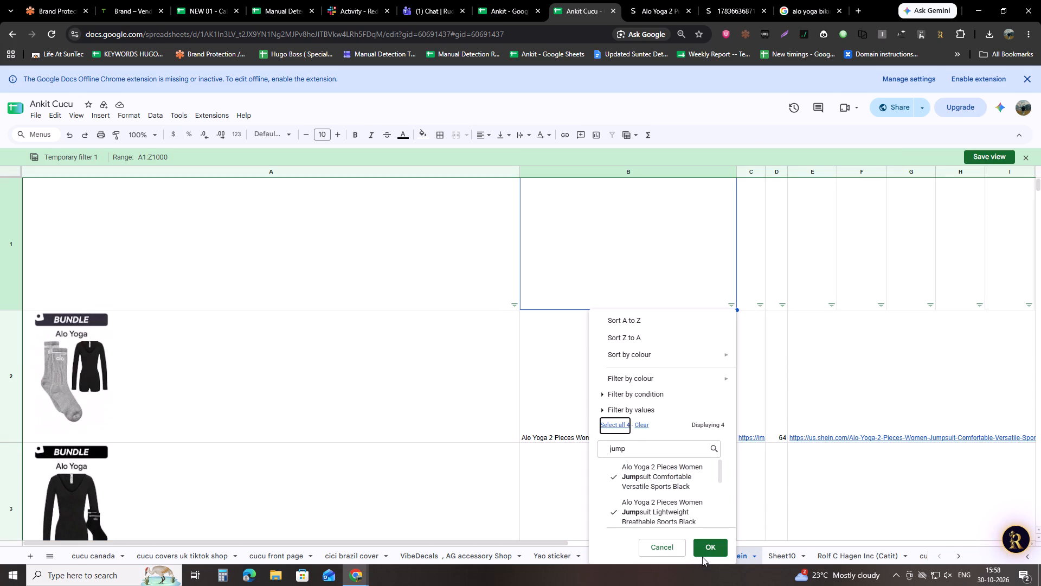
{"action": "left_click", "coordinate": [702, 557]}
{"action": "left_click", "coordinate": [702, 555]}
Select all the filtered SHEIN product links in column E, from row 2 down to the last row.
{"action": "left_click", "coordinate": [840, 398]}
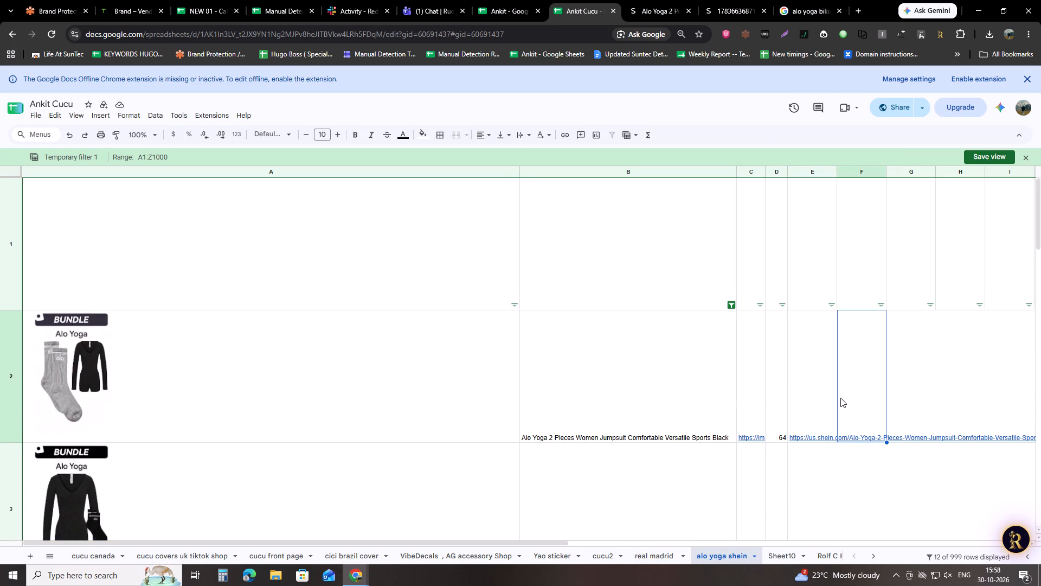
{"action": "key", "text": "Left"}
{"action": "key", "text": "shift+Down"}
{"action": "key", "text": "shift+Down"}
{"action": "key", "text": "shift+Down"}
{"action": "key", "text": "shift+Down"}
{"action": "key", "text": "shift+Down"}
{"action": "key", "text": "shift+Down"}
{"action": "key", "text": "shift+Down"}
{"action": "key", "text": "shift+Down"}
{"action": "key", "text": "shift+Down"}
{"action": "key", "text": "shift+Down"}
{"action": "key", "text": "shift+Down"}
{"action": "key", "text": "shift+Down"}
{"action": "key", "text": "shift+Down"}
{"action": "key", "text": "shift+Down"}
{"action": "key", "text": "shift+Down"}
{"action": "key", "text": "shift+Down"}
{"action": "key", "text": "shift+Down"}
{"action": "key", "text": "shift+Down"}
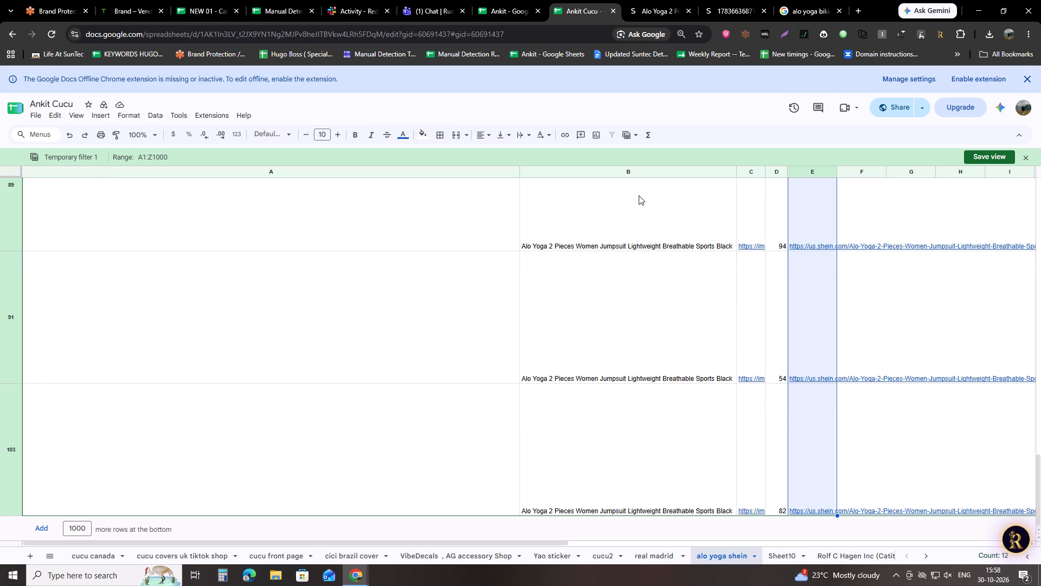
Switch to Manual Detection Records and select the block of SHEIN jumpsuit links at the end of the Link column.
{"action": "left_click", "coordinate": [284, 0]}
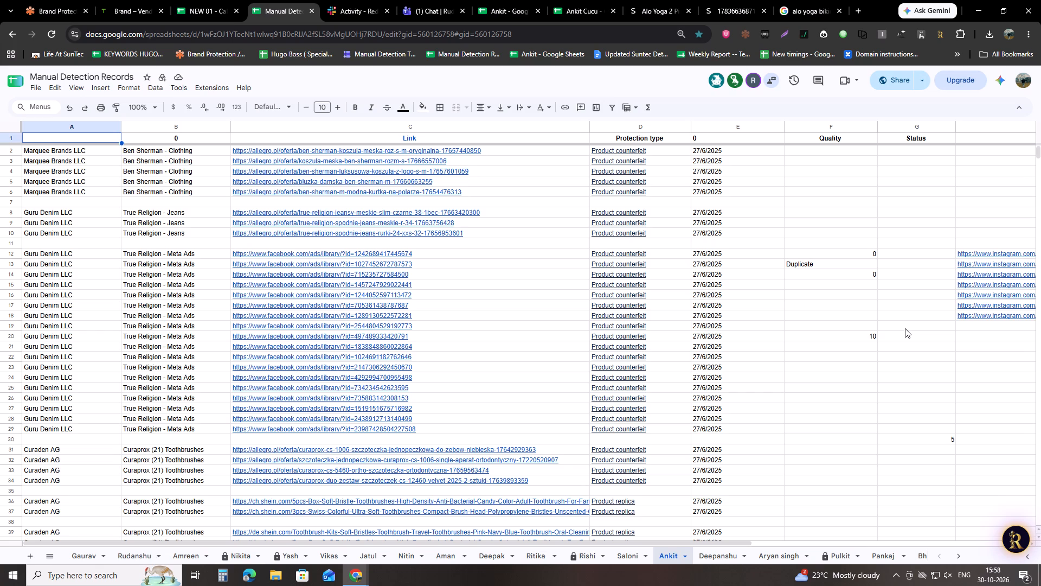
{"action": "left_click", "coordinate": [881, 327]}
{"action": "key", "text": "ctrl+Down"}
{"action": "key", "text": "ctrl+Down"}
{"action": "key", "text": "ctrl+Down"}
{"action": "key", "text": "ctrl+Down"}
{"action": "key", "text": "ctrl+Down"}
{"action": "key", "text": "ctrl+Down"}
{"action": "key", "text": "ctrl+Down"}
{"action": "key", "text": "ctrl+Down"}
{"action": "key", "text": "ctrl+Down"}
{"action": "key", "text": "ctrl+Down"}
{"action": "key", "text": "ctrl+Down"}
{"action": "key", "text": "ctrl+Down"}
{"action": "key", "text": "ctrl+Down"}
{"action": "key", "text": "ctrl+Down"}
{"action": "key", "text": "ctrl+Down"}
{"action": "key", "text": "ctrl+Down"}
{"action": "key", "text": "ctrl+Down"}
{"action": "key", "text": "ctrl+Down"}
{"action": "key", "text": "ctrl+Down"}
{"action": "key", "text": "ctrl+Down"}
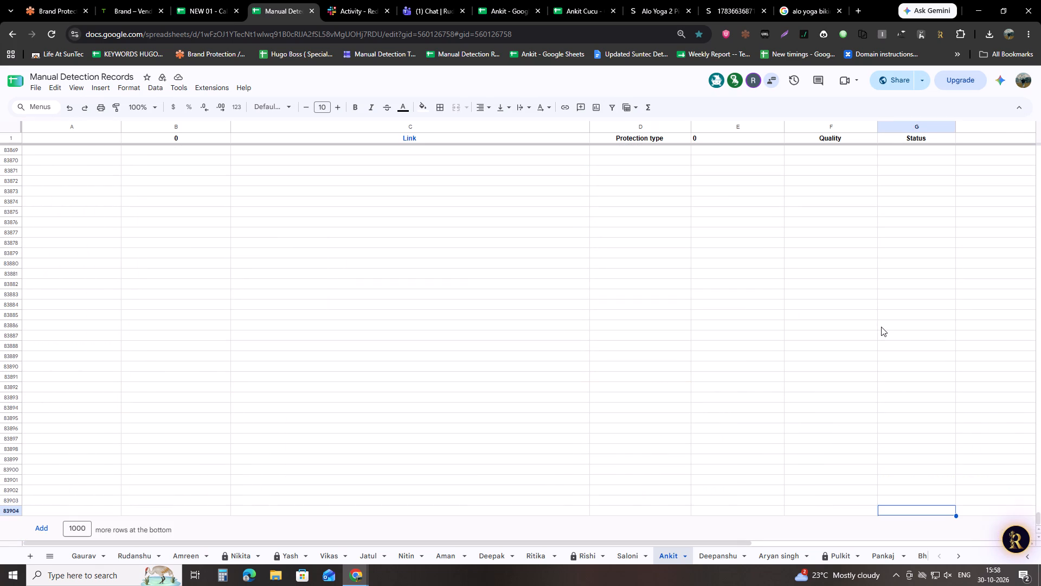
{"action": "key", "text": "ctrl+Left"}
{"action": "key", "text": "Right"}
{"action": "key", "text": "Right"}
{"action": "key", "text": "ctrl+Up"}
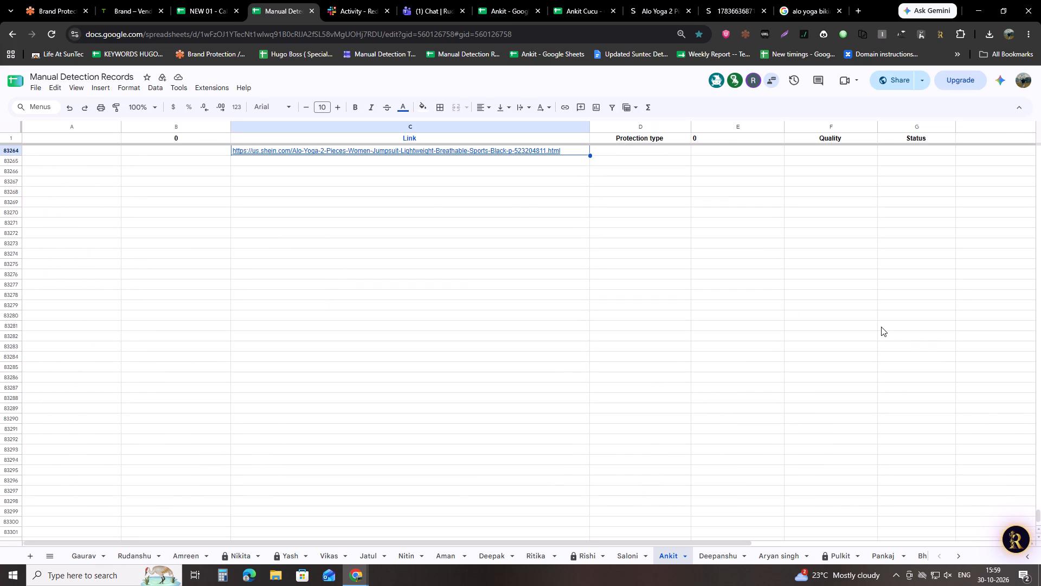
{"action": "scroll", "coordinate": [843, 493], "scroll_direction": "up", "scroll_amount": 6}
{"action": "key", "text": "ctrl+space"}
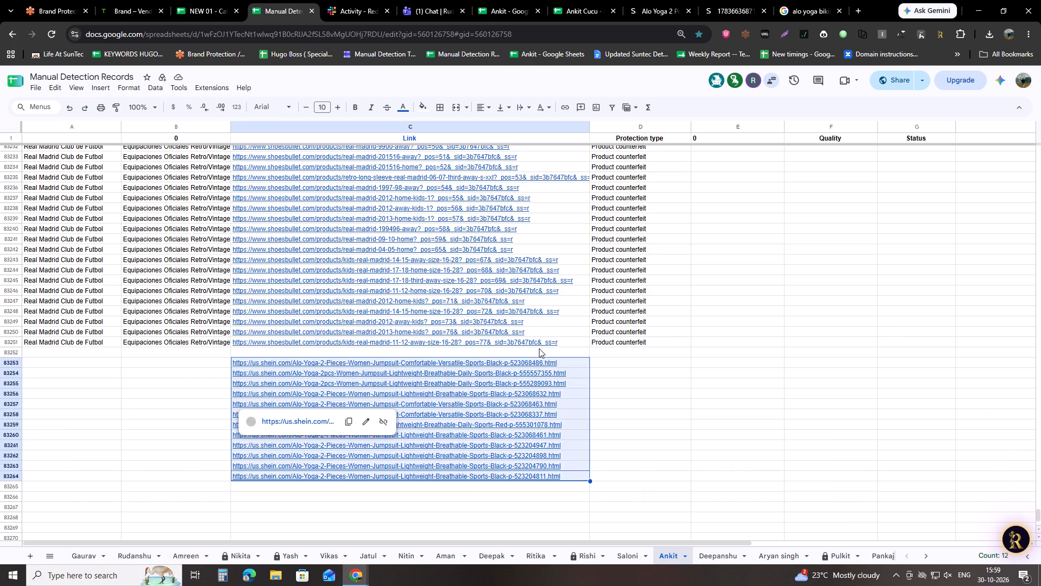
Return to the SHEIN Alo Yoga jumpsuit page and submit its icon verification, picking the cup, fish and bicycle in order.
{"action": "left_click", "coordinate": [714, 0]}
{"action": "left_click", "coordinate": [651, 0]}
{"action": "left_click", "coordinate": [704, 0]}
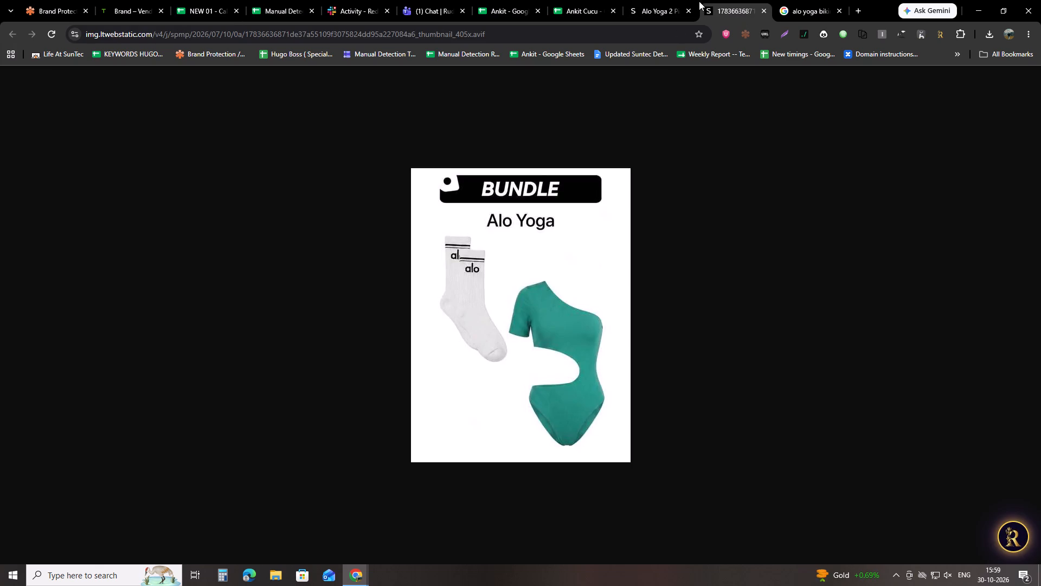
{"action": "left_click", "coordinate": [653, 0]}
{"action": "left_click", "coordinate": [431, 328]}
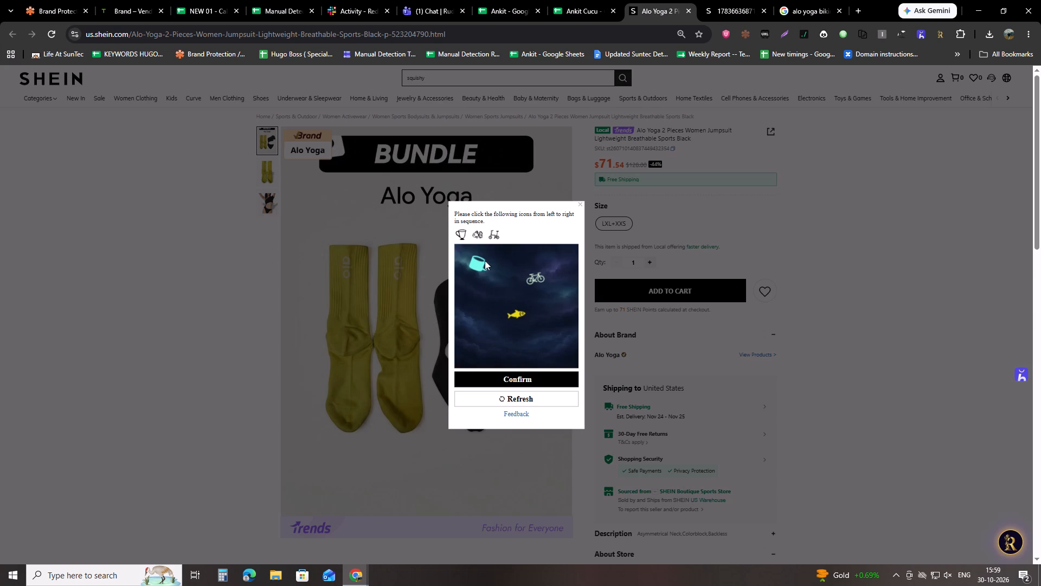
{"action": "left_click", "coordinate": [477, 265]}
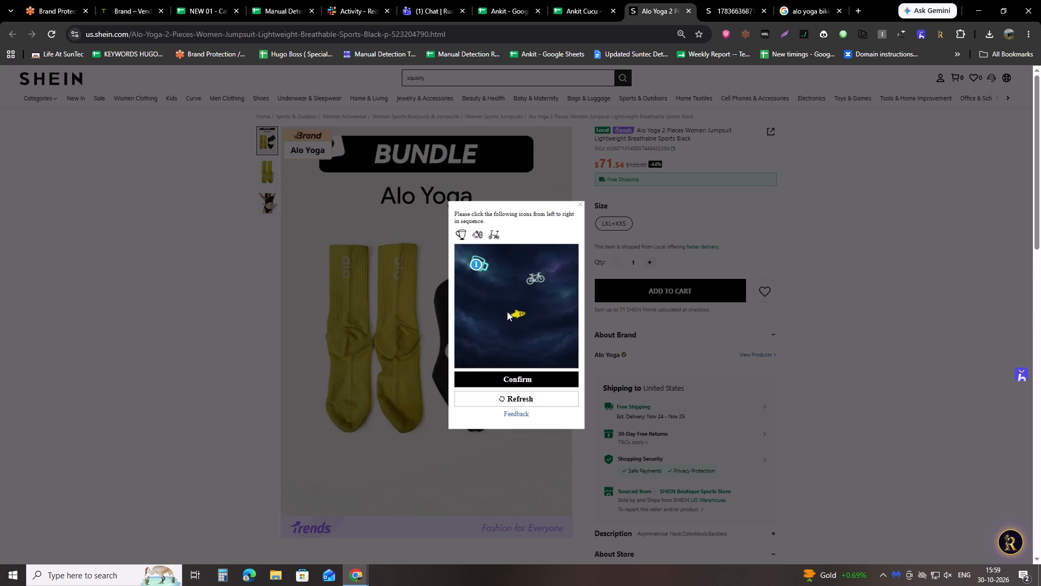
{"action": "left_click", "coordinate": [514, 312]}
{"action": "left_click", "coordinate": [538, 279]}
{"action": "left_click", "coordinate": [524, 381]}
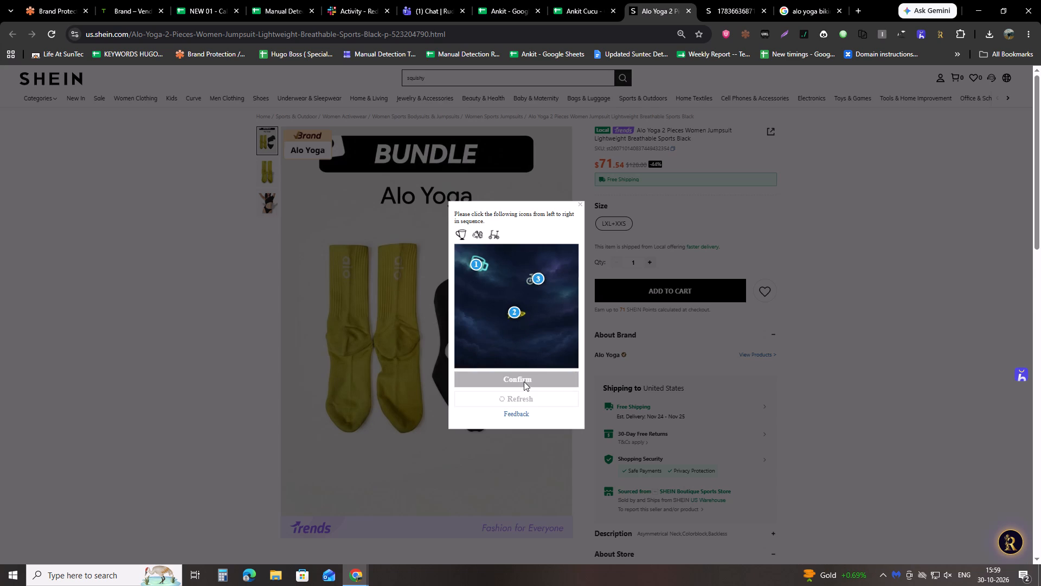
Capture a Lightshot area of about 1437x846 covering the SHEIN product's image and details.
{"action": "scroll", "coordinate": [817, 289], "scroll_direction": "up", "scroll_amount": 6}
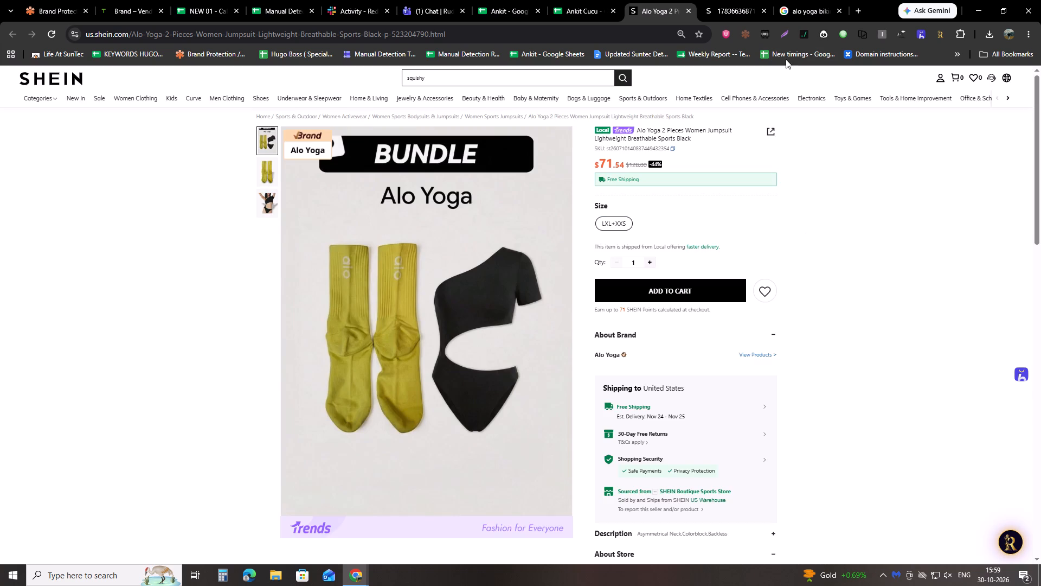
{"action": "left_click", "coordinate": [783, 37]}
{"action": "scroll", "coordinate": [749, 281], "scroll_direction": "up", "scroll_amount": 1}
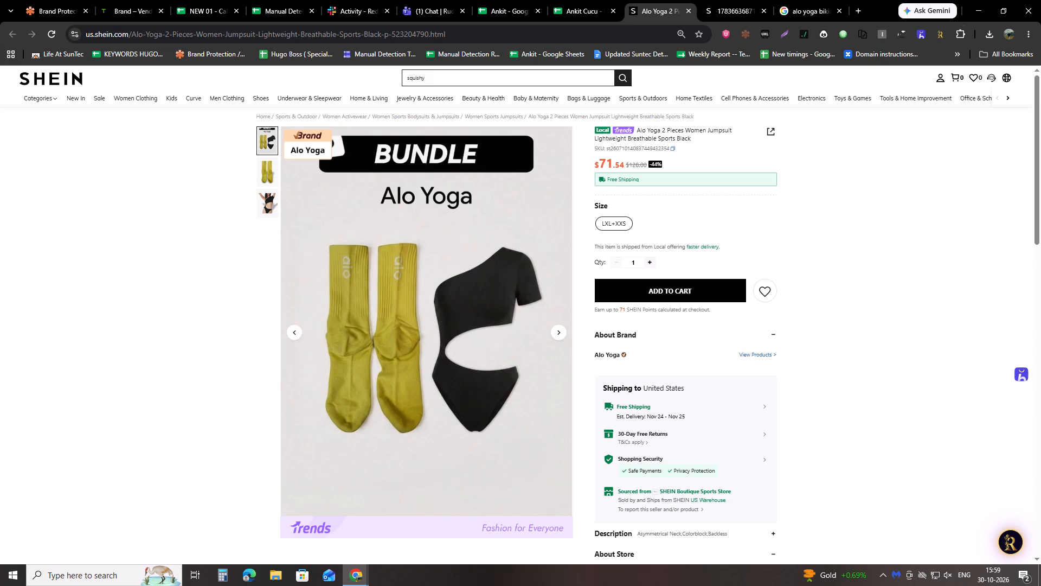
{"action": "scroll", "coordinate": [89, 238], "scroll_direction": "down", "scroll_amount": 1}
{"action": "scroll", "coordinate": [92, 243], "scroll_direction": "up", "scroll_amount": 3}
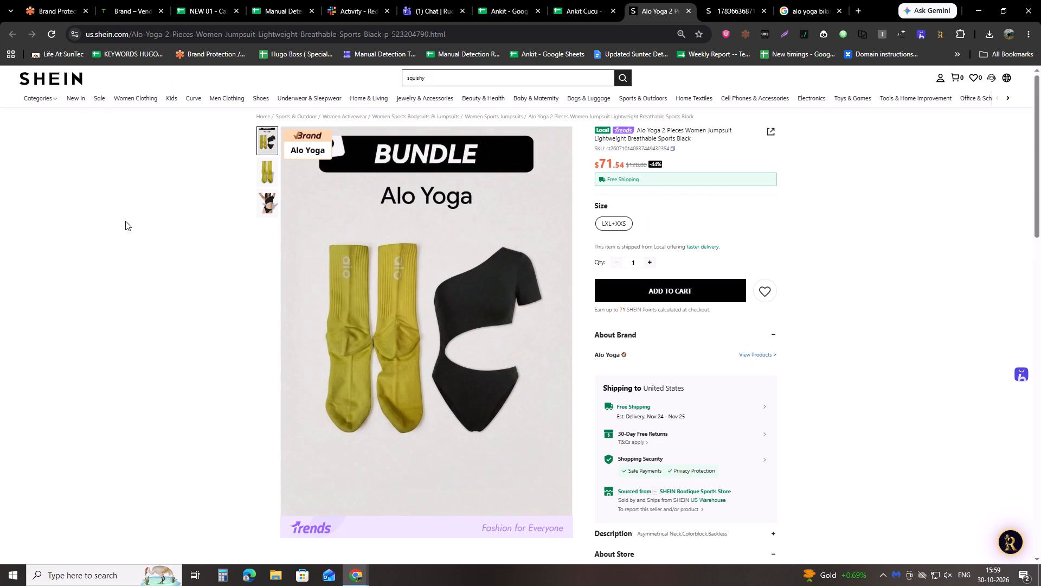
{"action": "left_click", "coordinate": [712, 0]}
{"action": "left_click", "coordinate": [641, 0]}
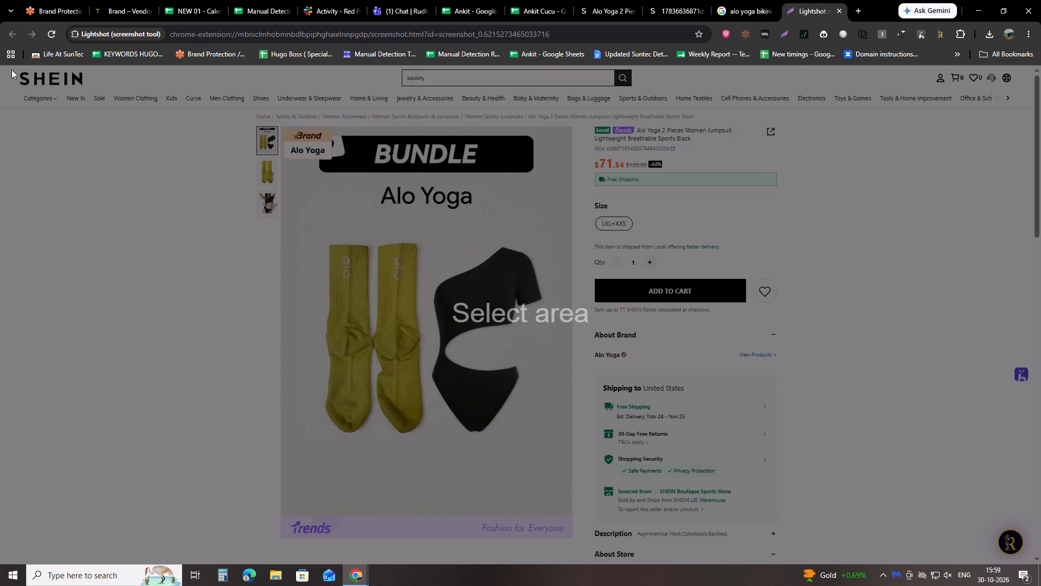
{"action": "left_click_drag", "start_coordinate": [215, 90], "coordinate": [994, 549]}
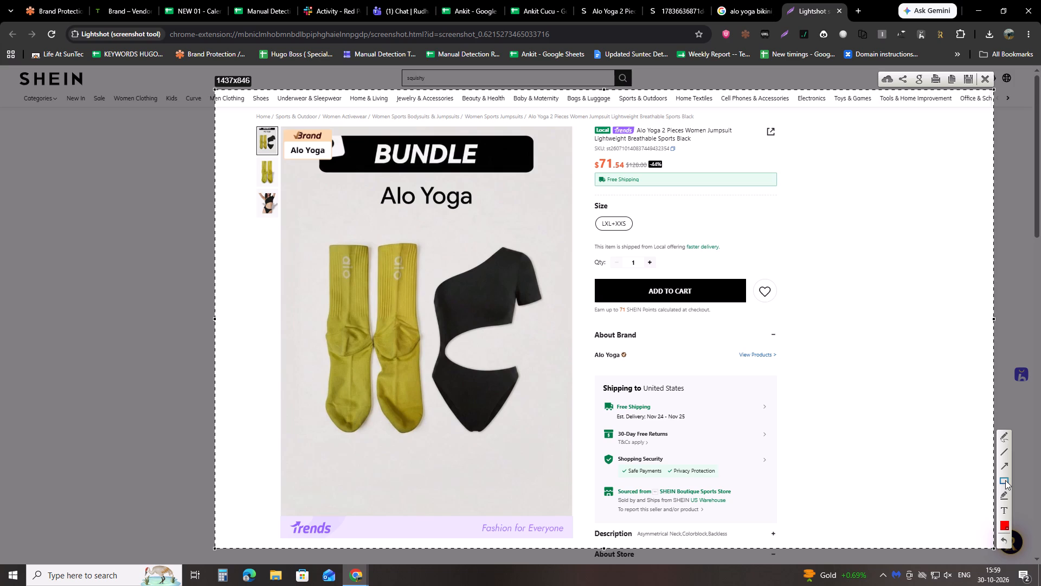
Draw a red rectangle around the word "Jumpsuit" in the product title on the screenshot.
{"action": "left_click", "coordinate": [1005, 480]}
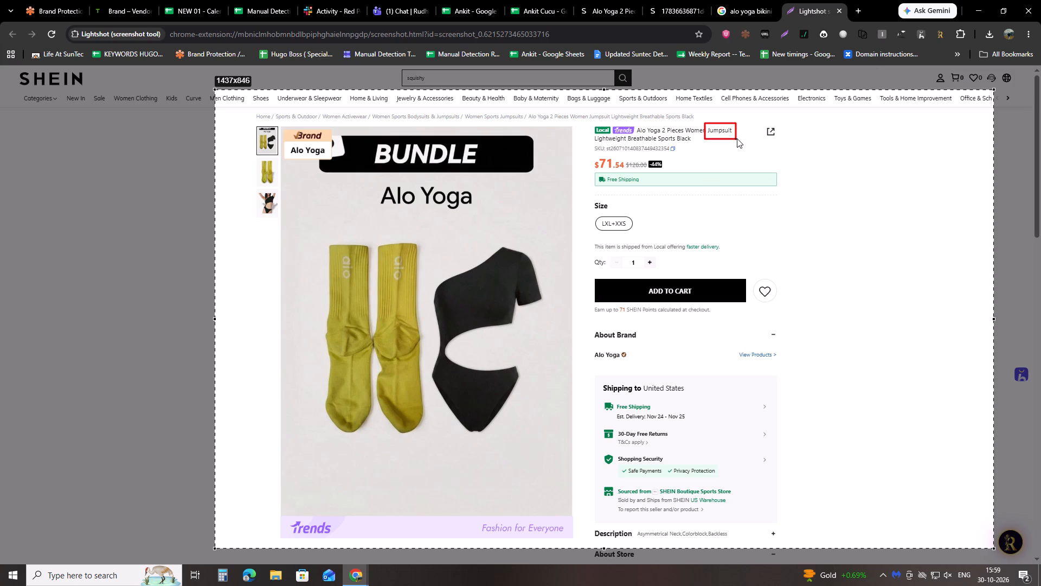
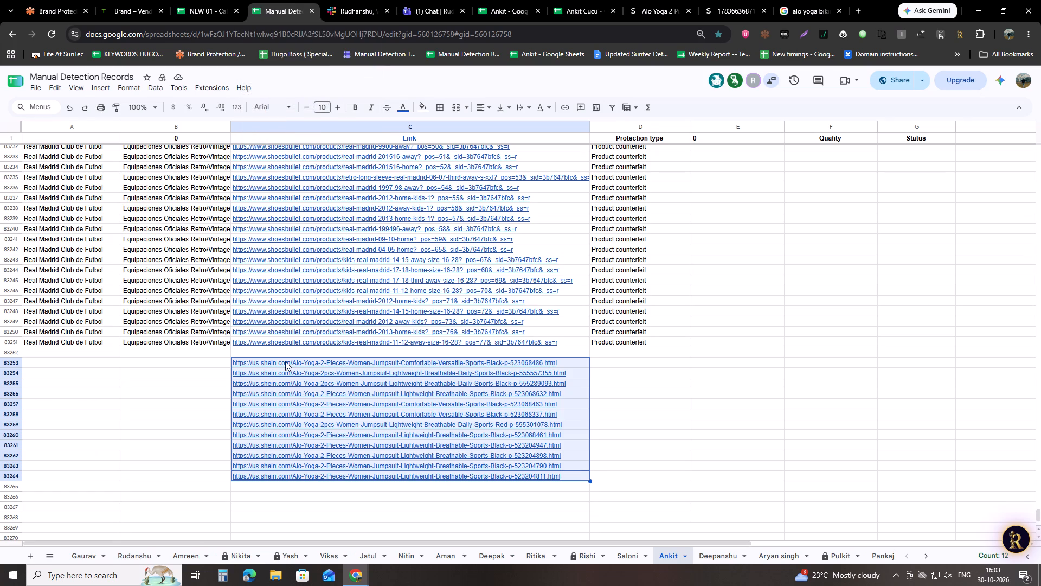
Find the Kuro app with a Windows search for "kur" and launch it.
{"action": "left_click", "coordinate": [92, 585]}
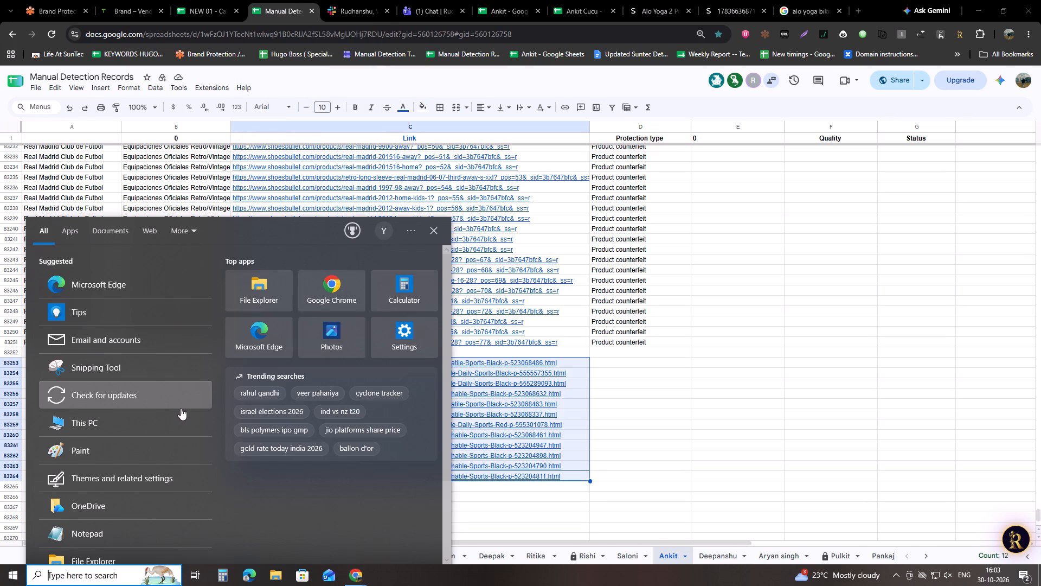
{"action": "type", "text": "kur"}
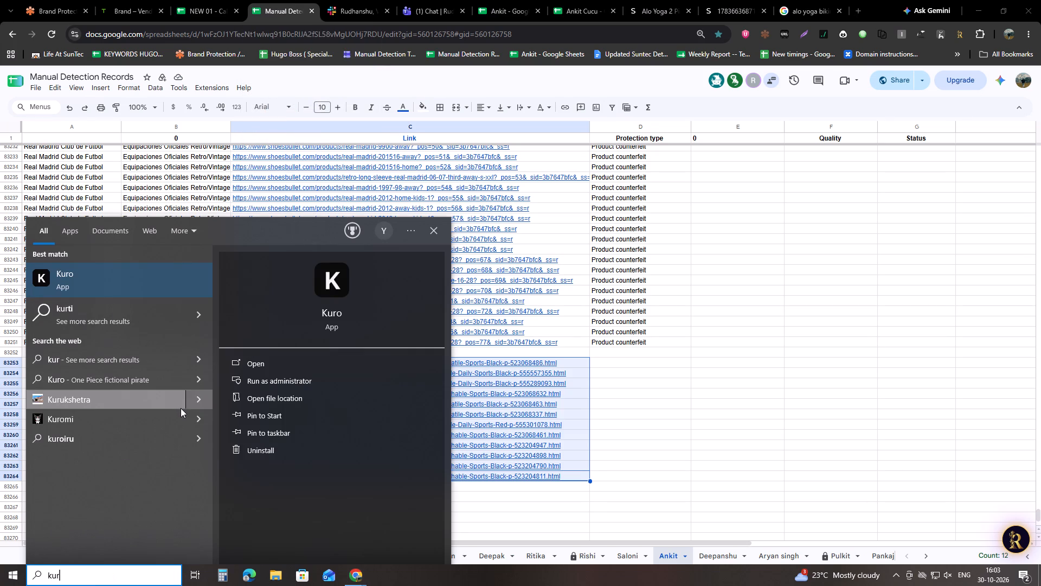
{"action": "key", "text": "Return"}
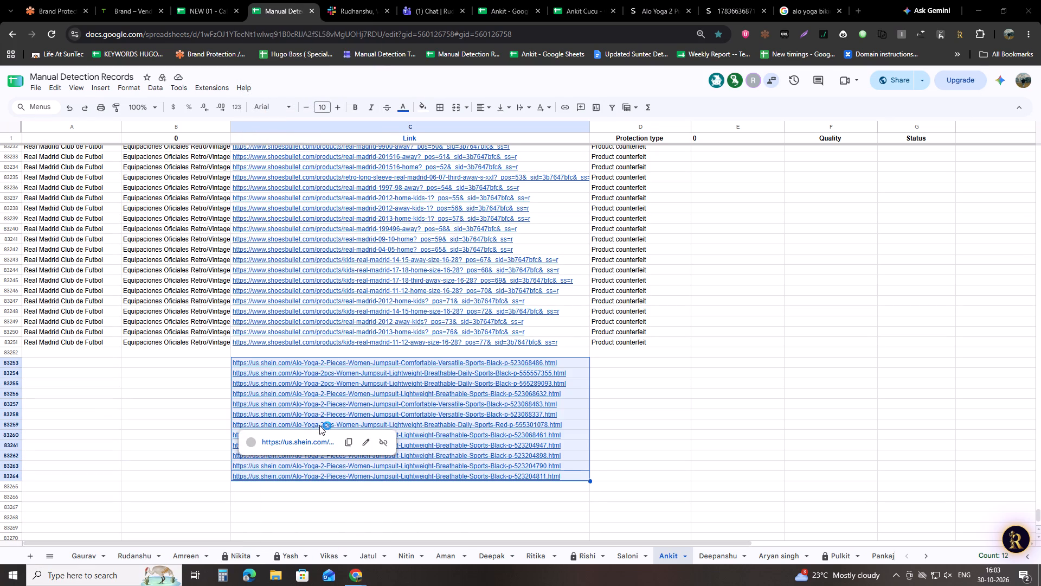
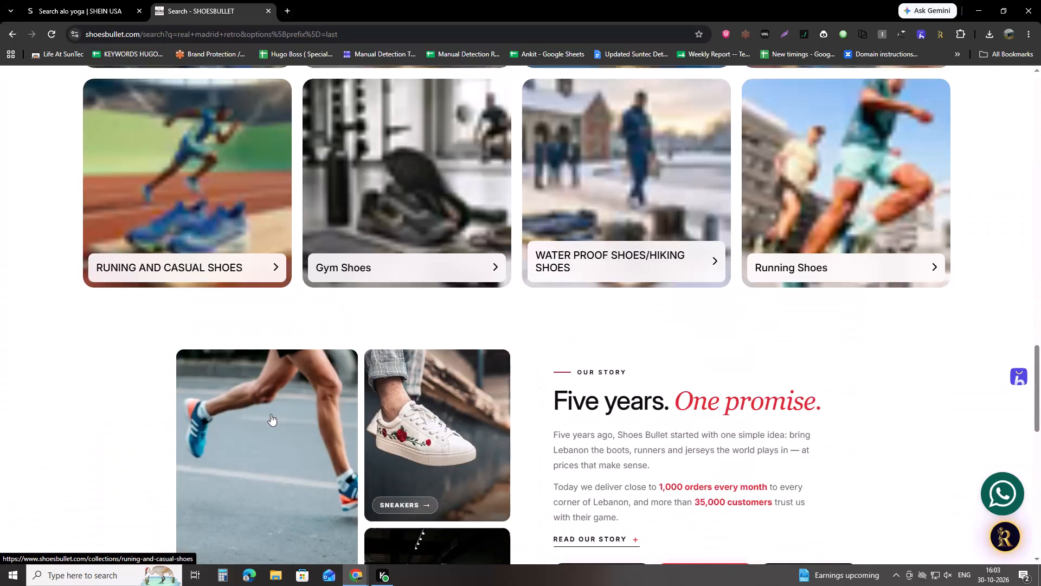
Return to the Shoes Bullet home page and search the store for "real madrid retro".
{"action": "scroll", "coordinate": [277, 437], "scroll_direction": "up", "scroll_amount": 16}
{"action": "scroll", "coordinate": [356, 398], "scroll_direction": "up", "scroll_amount": 6}
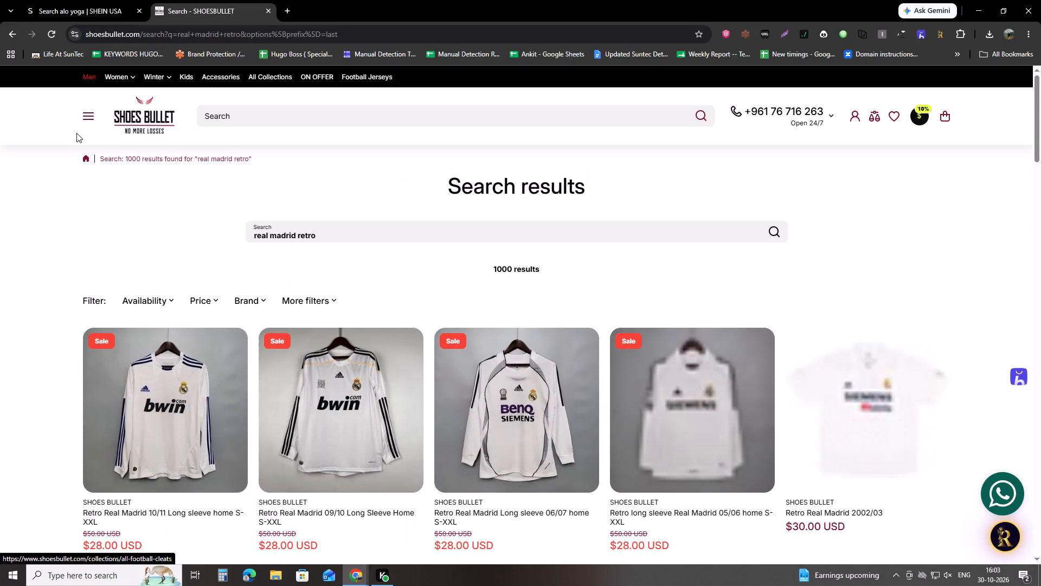
{"action": "left_click", "coordinate": [126, 121]}
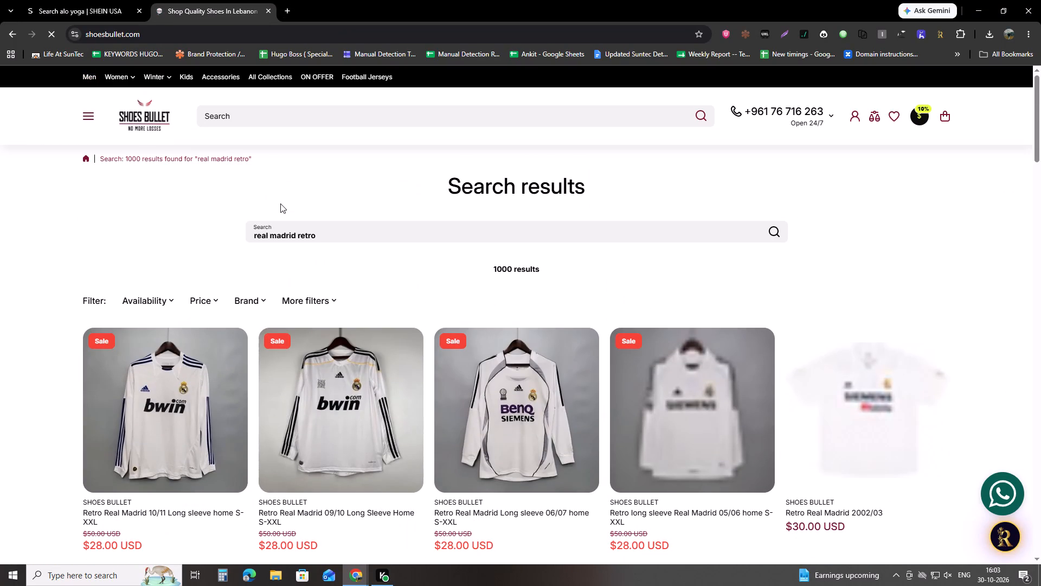
{"action": "left_click", "coordinate": [292, 133]}
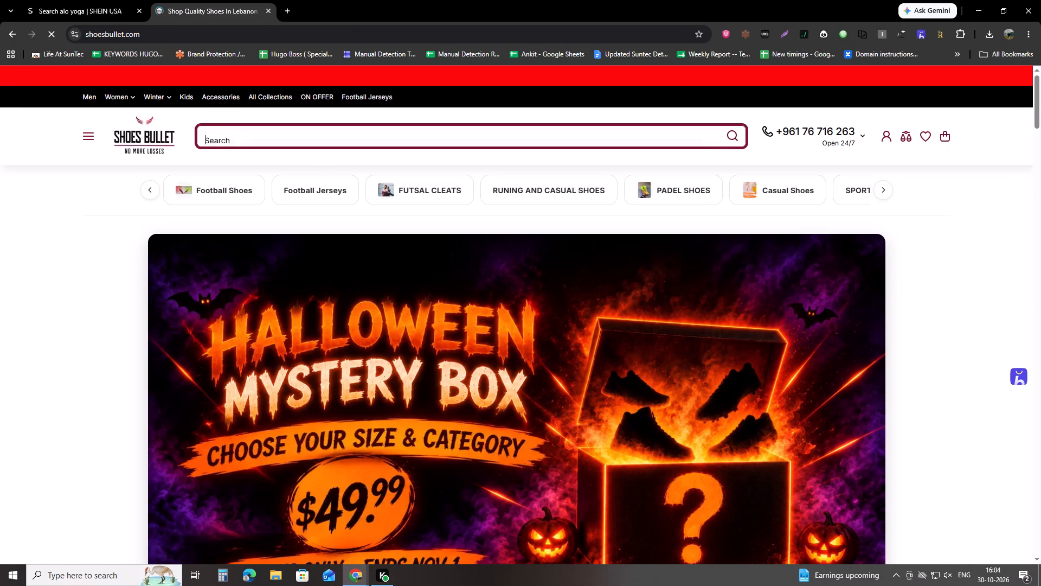
{"action": "type", "text": "real madrid"}
{"action": "key", "text": "space"}
{"action": "type", "text": "retro"}
{"action": "key", "text": "Return"}
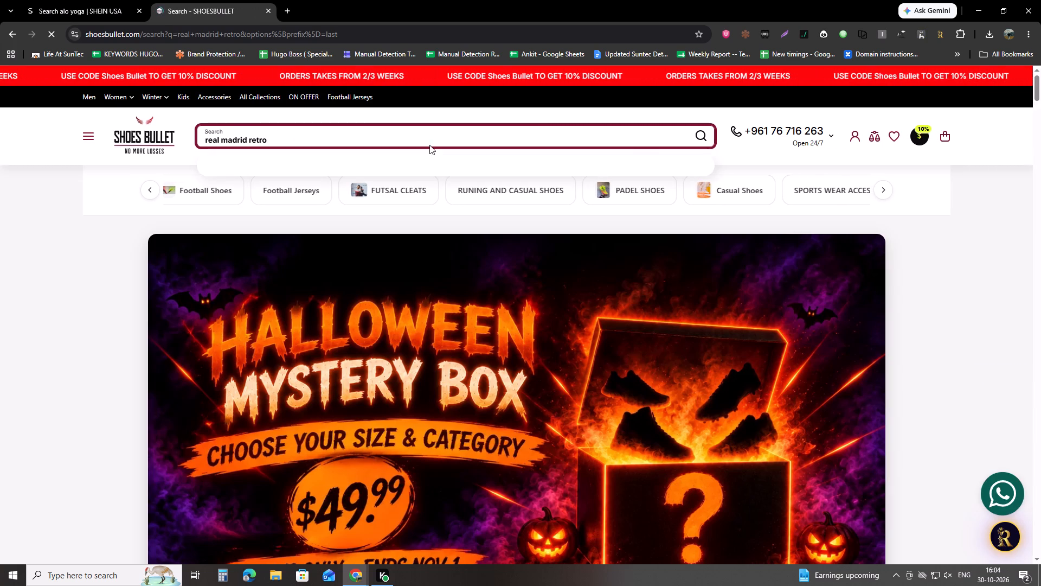
In Galaxy Grabber, assign the Show More button below the search results as the NEXT pagination button.
{"action": "scroll", "coordinate": [601, 284], "scroll_direction": "down", "scroll_amount": 2}
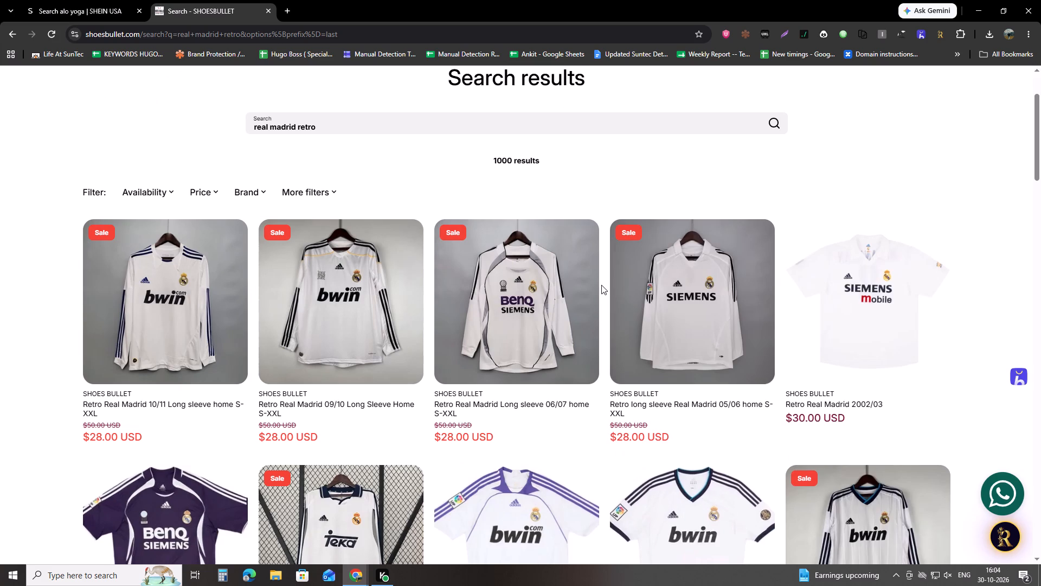
{"action": "scroll", "coordinate": [614, 285], "scroll_direction": "down", "scroll_amount": 10}
{"action": "scroll", "coordinate": [515, 243], "scroll_direction": "down", "scroll_amount": 5}
{"action": "scroll", "coordinate": [551, 256], "scroll_direction": "up", "scroll_amount": 3}
{"action": "scroll", "coordinate": [589, 269], "scroll_direction": "down", "scroll_amount": 2}
{"action": "scroll", "coordinate": [593, 270], "scroll_direction": "up", "scroll_amount": 2}
{"action": "left_click", "coordinate": [1005, 543]}
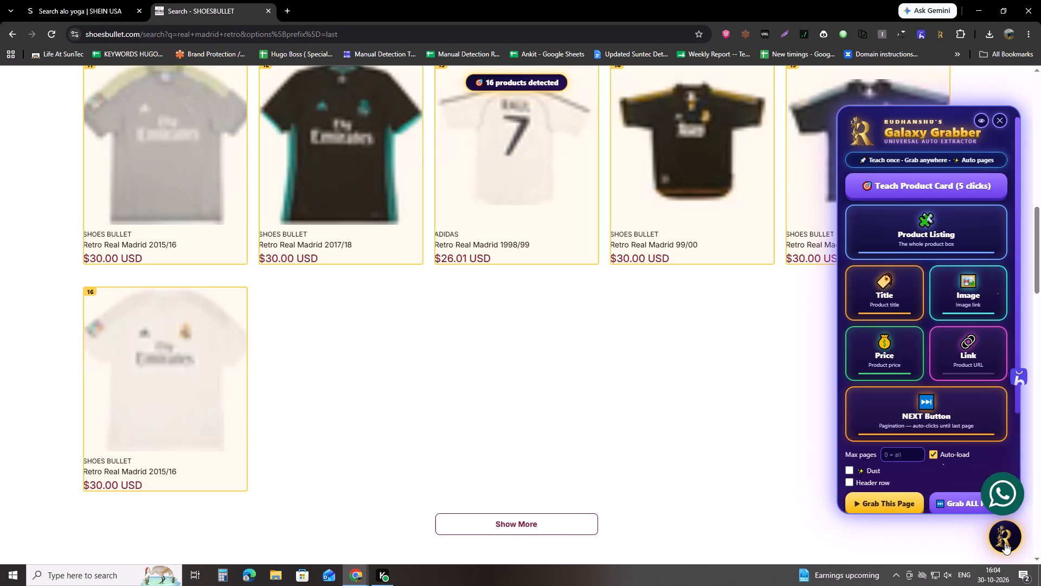
{"action": "scroll", "coordinate": [931, 436], "scroll_direction": "down", "scroll_amount": 2}
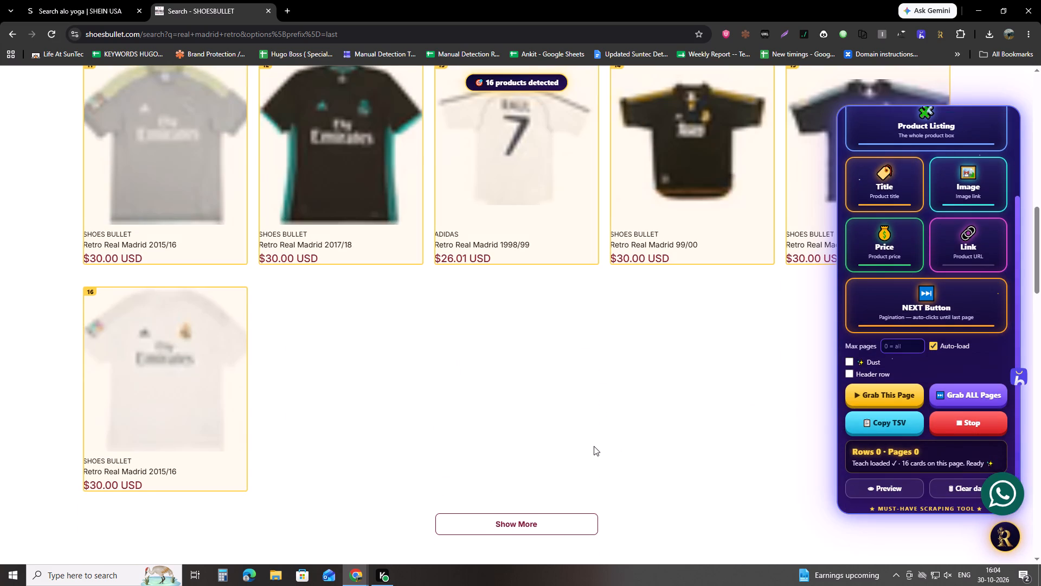
{"action": "scroll", "coordinate": [594, 445], "scroll_direction": "down", "scroll_amount": 1}
{"action": "left_click", "coordinate": [888, 313]}
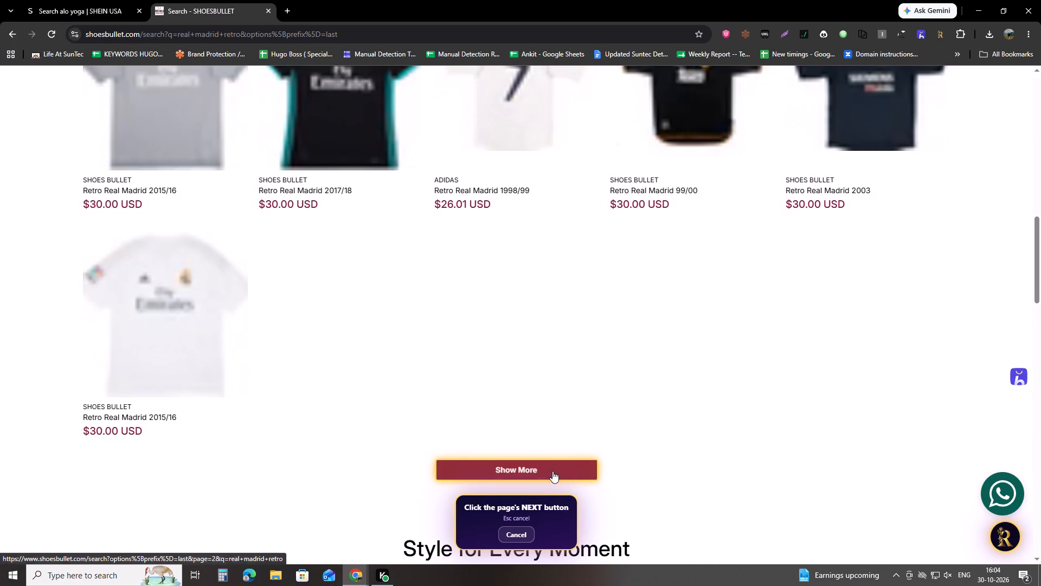
{"action": "left_click", "coordinate": [552, 471]}
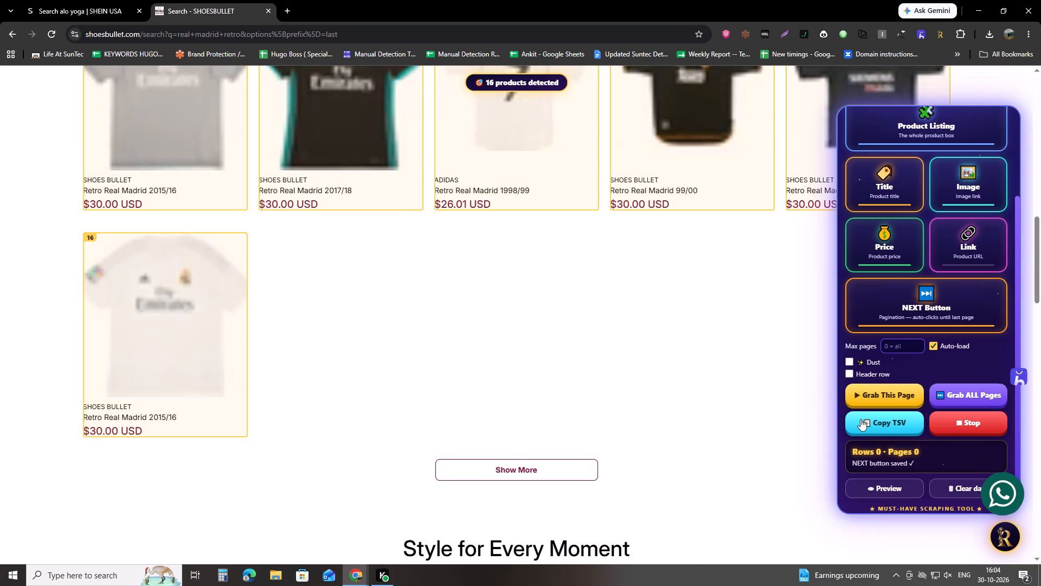
Grab all result pages with Galaxy Grabber, stop the run after four pages, and copy the rows as TSV.
{"action": "left_click", "coordinate": [949, 399]}
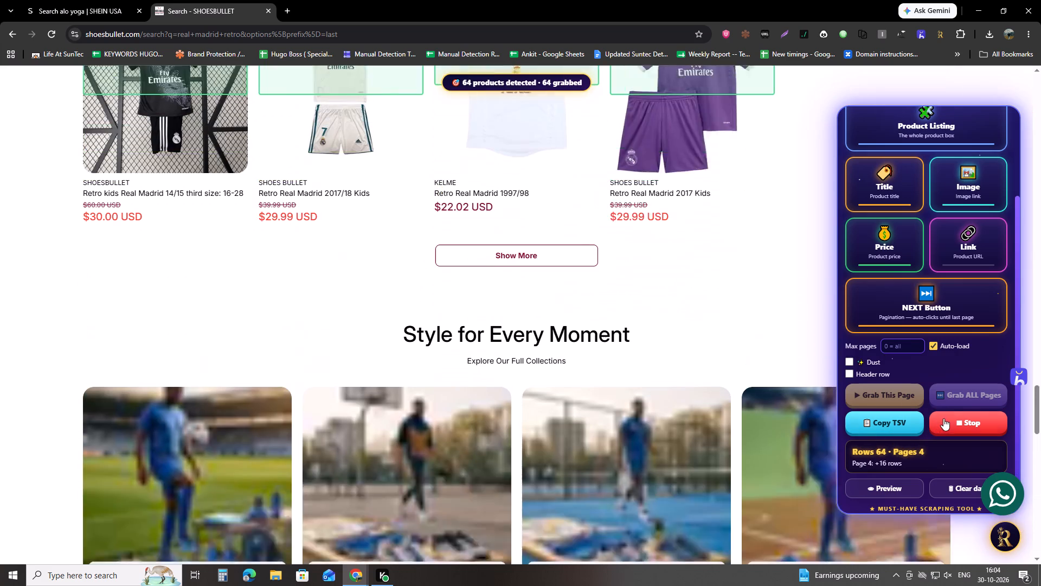
{"action": "left_click", "coordinate": [943, 418]}
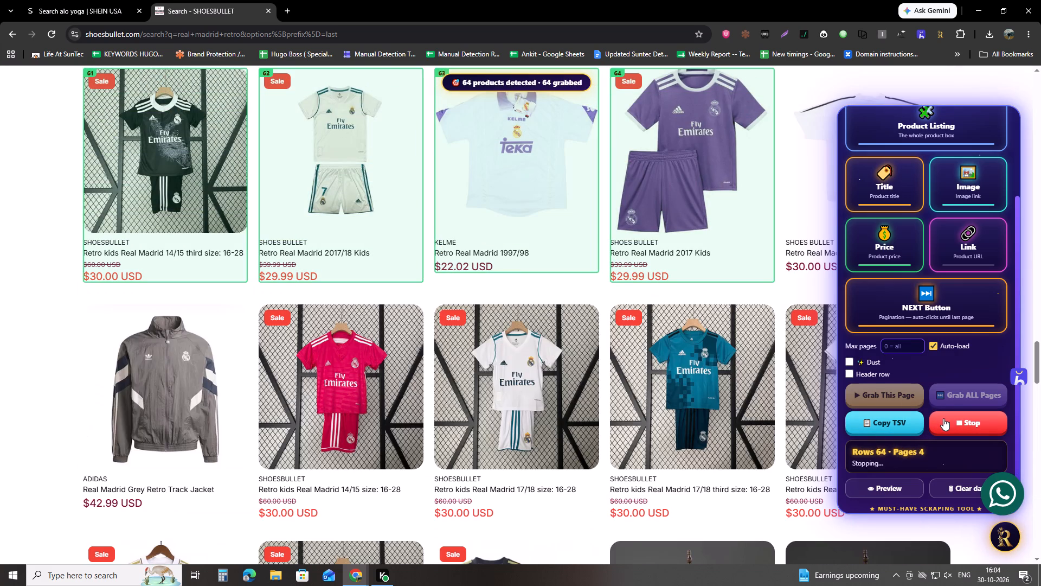
{"action": "left_click", "coordinate": [909, 429]}
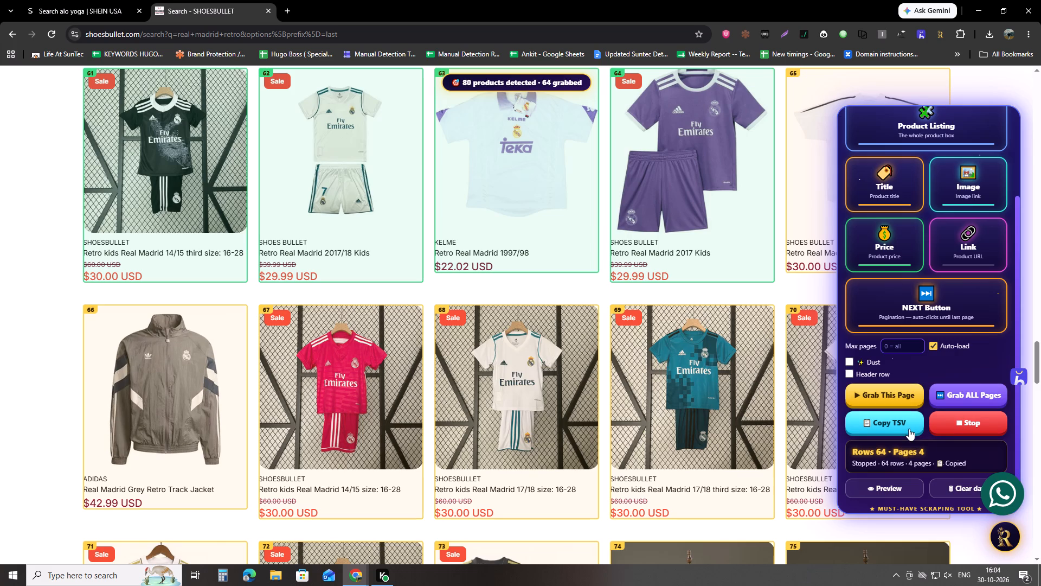
{"action": "key", "text": "alt+Tab"}
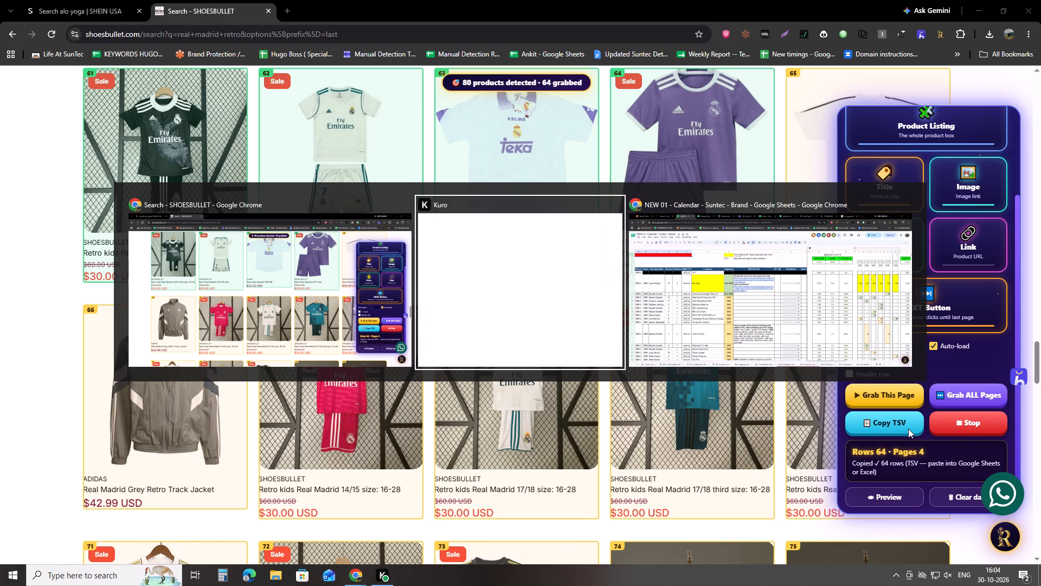
{"action": "key", "text": "alt+Tab"}
{"action": "left_click", "coordinate": [500, 0]}
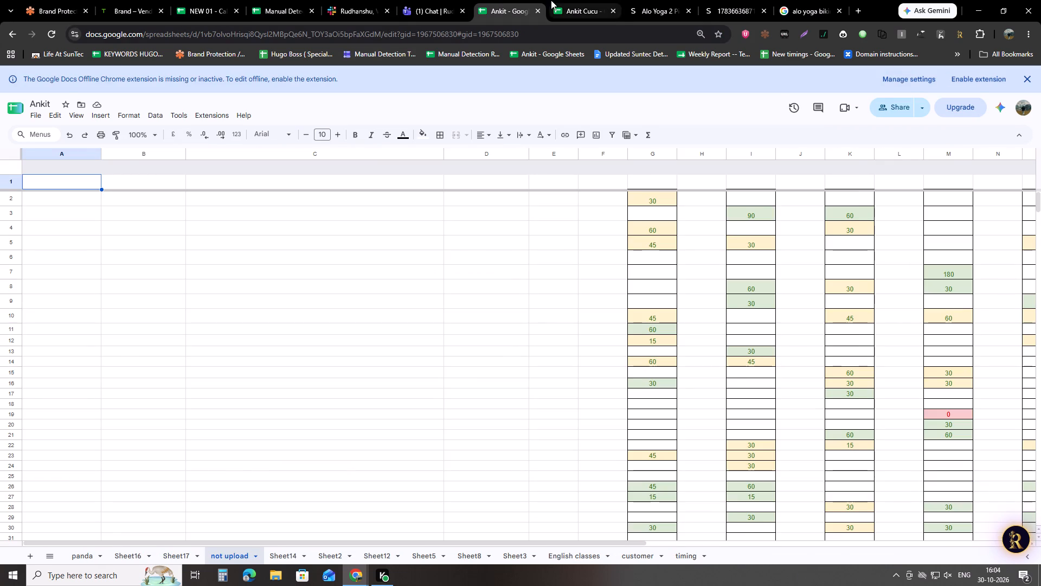
{"action": "left_click", "coordinate": [551, 0]}
{"action": "left_click", "coordinate": [664, 556]}
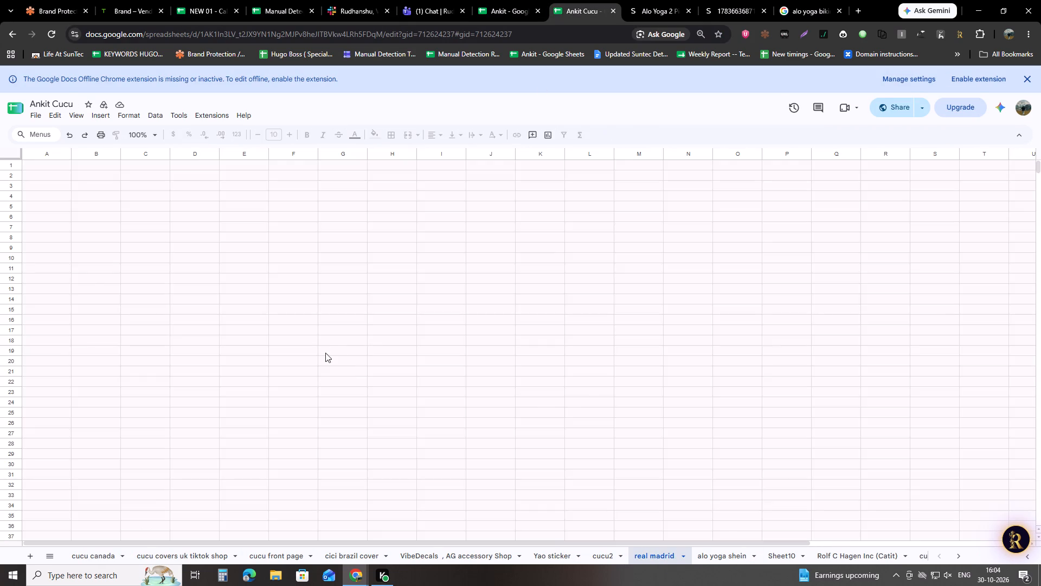
Clear the old product data from column B through the last column, across all rows of the real madrid sheet.
{"action": "scroll", "coordinate": [382, 349], "scroll_direction": "up", "scroll_amount": 6}
{"action": "scroll", "coordinate": [472, 351], "scroll_direction": "up", "scroll_amount": 7}
{"action": "left_click", "coordinate": [530, 237]}
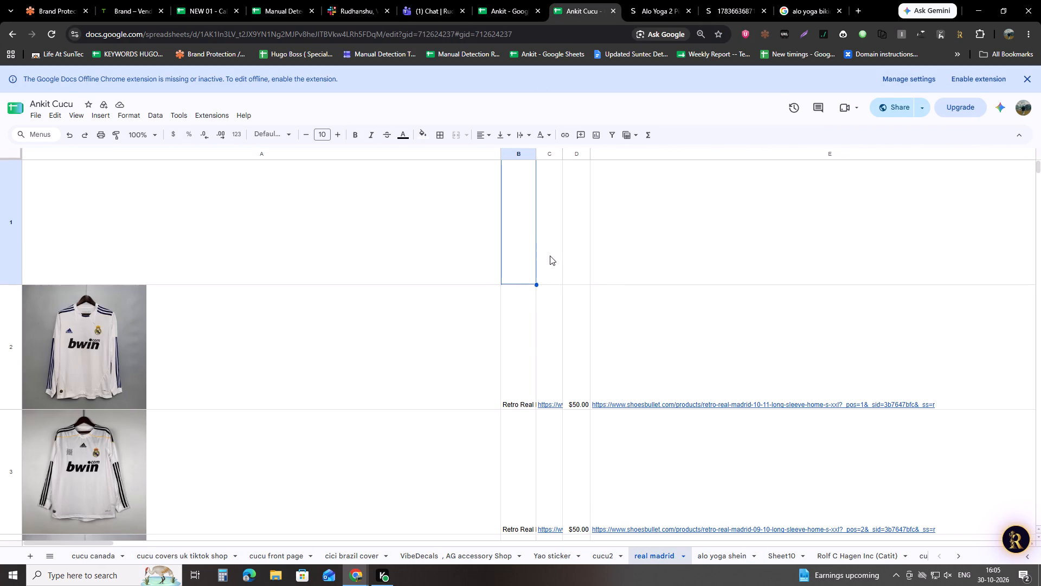
{"action": "key", "text": "shift+Down"}
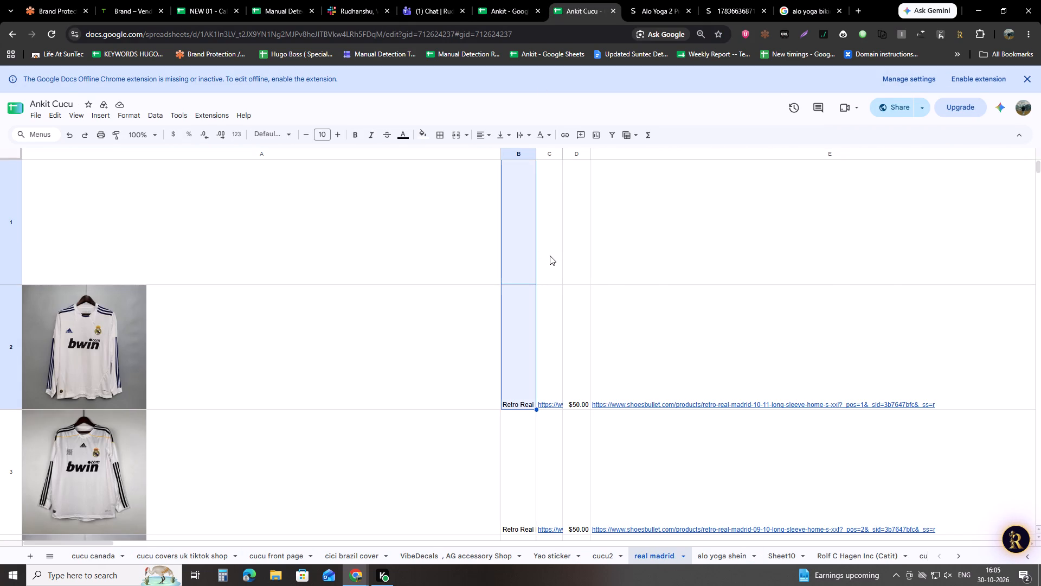
{"action": "key", "text": "ctrl+shift+Down"}
{"action": "key", "text": "ctrl+shift+Down"}
{"action": "key", "text": "ctrl+shift+Down"}
{"action": "key", "text": "ctrl+shift+Down"}
{"action": "key", "text": "ctrl+shift+Down"}
{"action": "key", "text": "ctrl+shift+Down"}
{"action": "key", "text": "ctrl+shift+Down"}
{"action": "key", "text": "ctrl+shift+Down"}
{"action": "key", "text": "ctrl+shift+Down"}
{"action": "key", "text": "ctrl+shift+Right"}
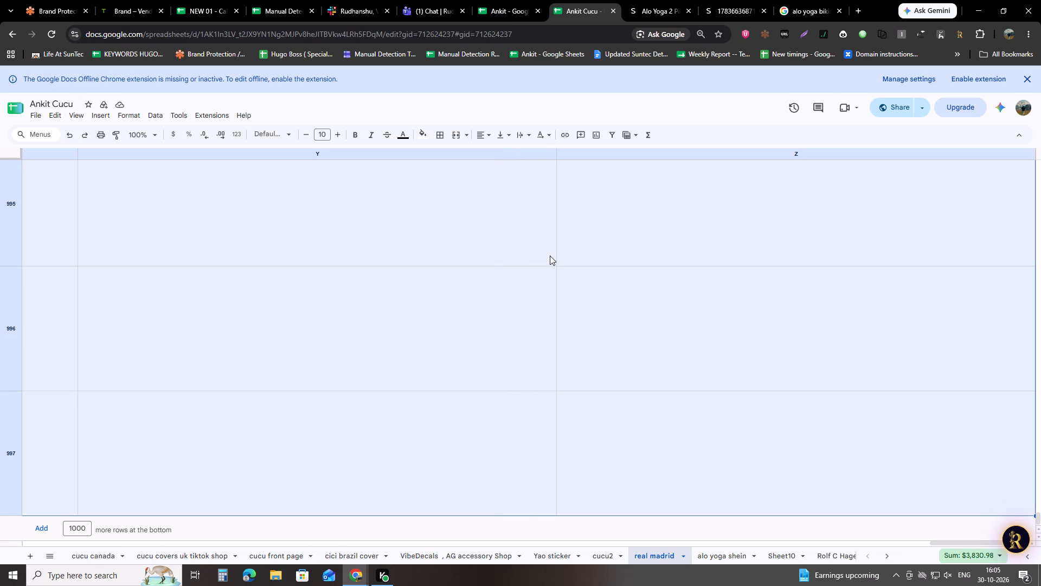
{"action": "key", "text": "Delete"}
Paste the copied Shoes Bullet product rows into the real madrid sheet starting at cell B2.
{"action": "key", "text": "ctrl+Up"}
{"action": "key", "text": "ctrl+Left"}
{"action": "key", "text": "ctrl+Left"}
{"action": "key", "text": "ctrl+Left"}
{"action": "key", "text": "ctrl+Left"}
{"action": "key", "text": "ctrl+Left"}
{"action": "key", "text": "ctrl+Left"}
{"action": "key", "text": "ctrl+Left"}
{"action": "key", "text": "ctrl+Left"}
{"action": "key", "text": "ctrl+Left"}
{"action": "key", "text": "ctrl+Left"}
{"action": "key", "text": "ctrl+Left"}
{"action": "key", "text": "ctrl+Left"}
{"action": "key", "text": "ctrl+Left"}
{"action": "key", "text": "ctrl+Left"}
{"action": "key", "text": "ctrl+Left"}
{"action": "key", "text": "ctrl+Left"}
{"action": "key", "text": "ctrl+Left"}
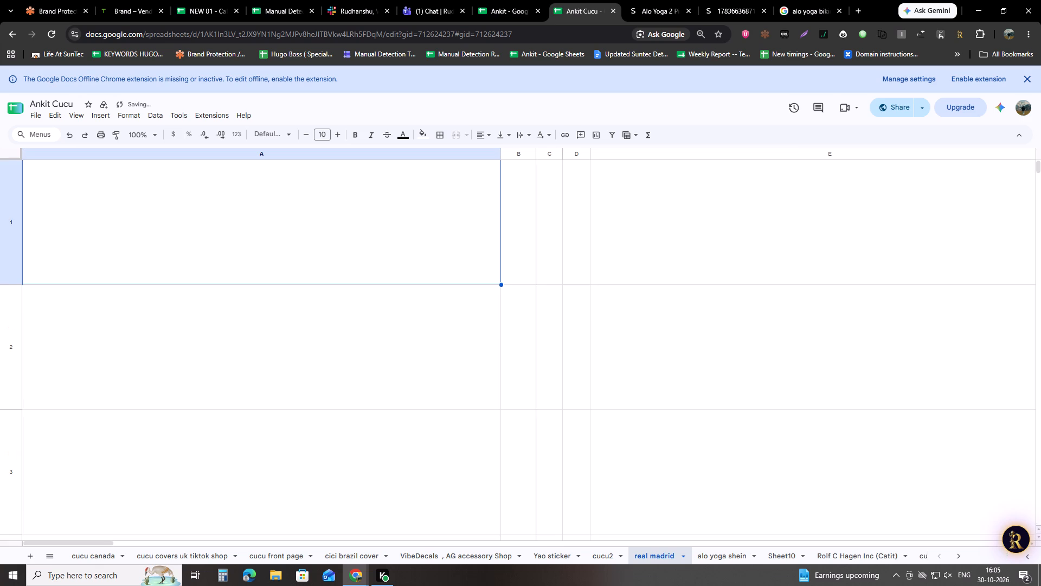
{"action": "key", "text": "Right"}
{"action": "key", "text": "Down"}
{"action": "key", "text": "ctrl+v"}
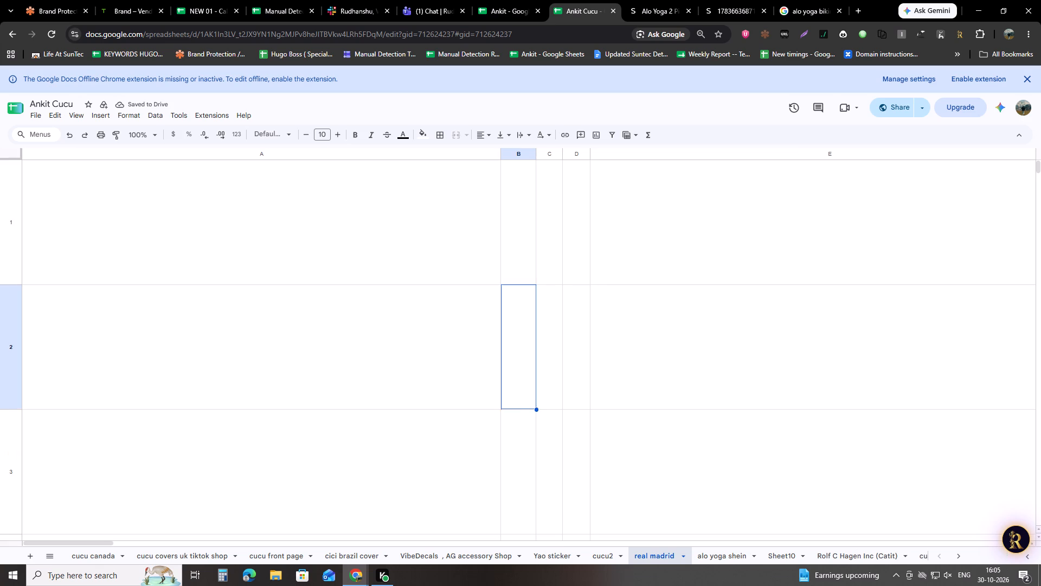
{"action": "key", "text": "Up"}
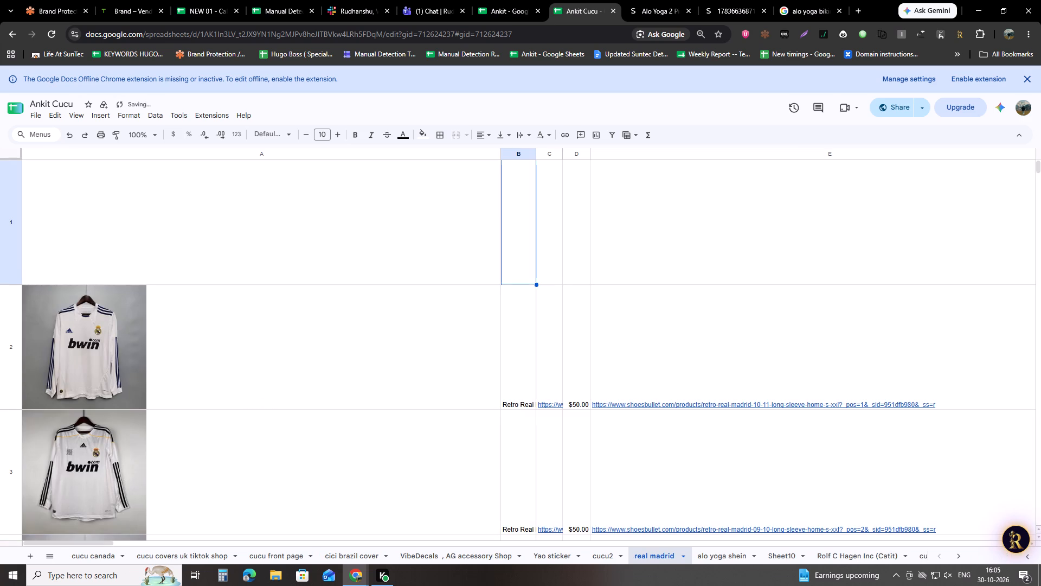
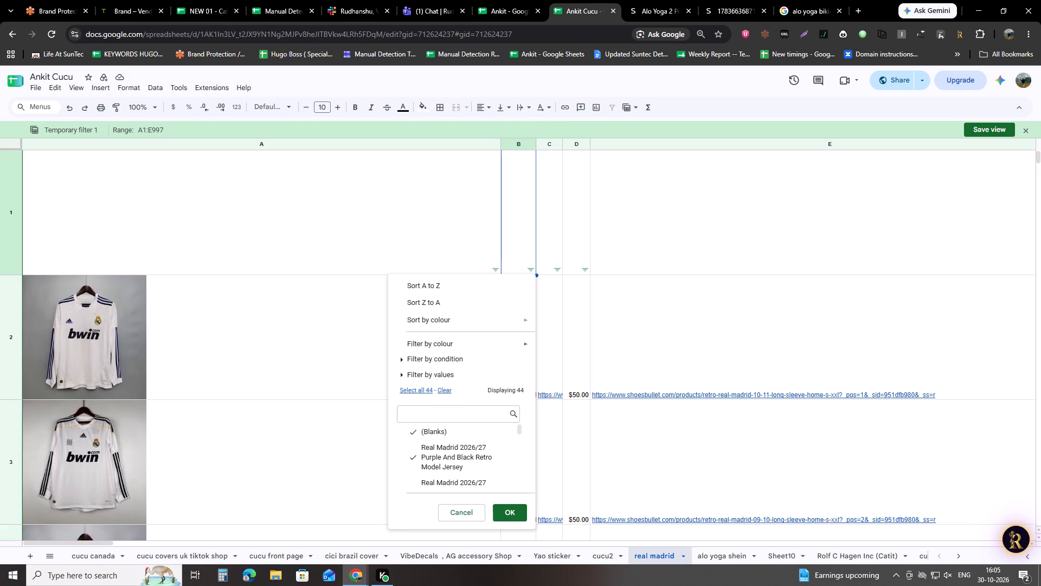
Filter column B of the real madrid sheet to show only product names matching "retr".
{"action": "left_click", "coordinate": [451, 394]}
{"action": "left_click", "coordinate": [444, 418]}
{"action": "type", "text": "rer"}
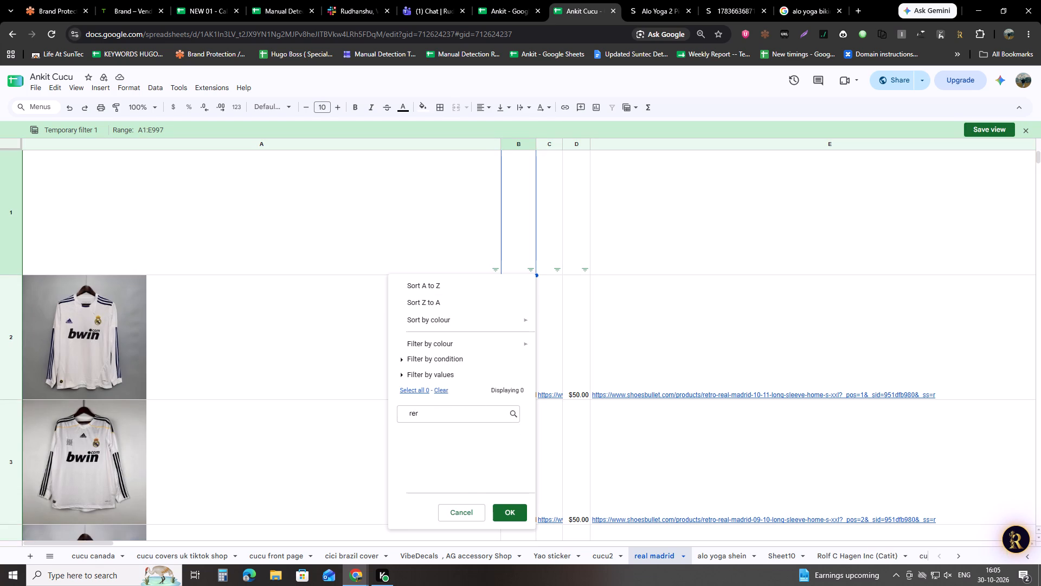
{"action": "key", "text": "BackSpace"}
{"action": "type", "text": "tr"}
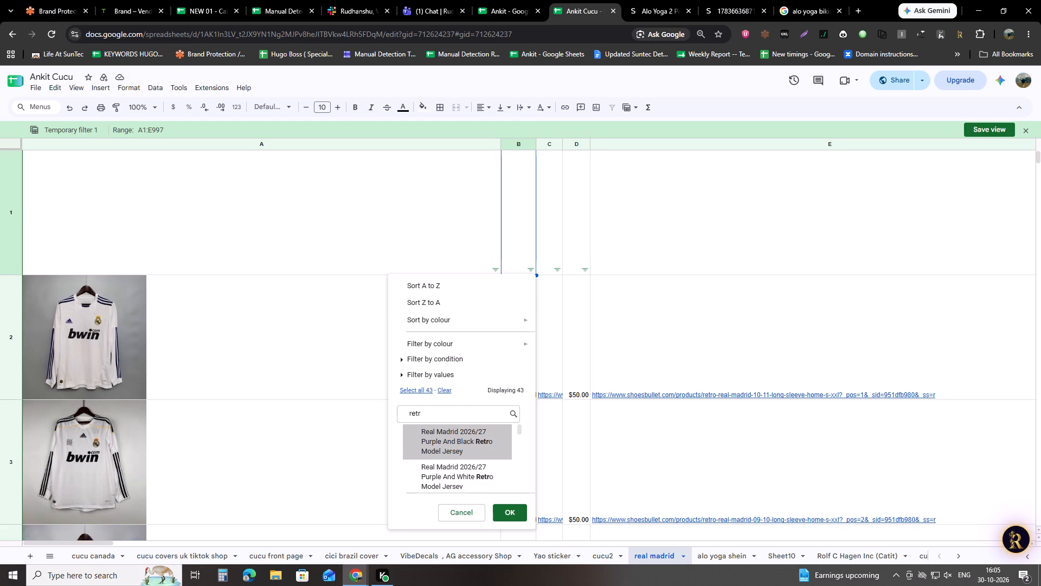
{"action": "left_click", "coordinate": [419, 391]}
{"action": "left_click", "coordinate": [512, 505]}
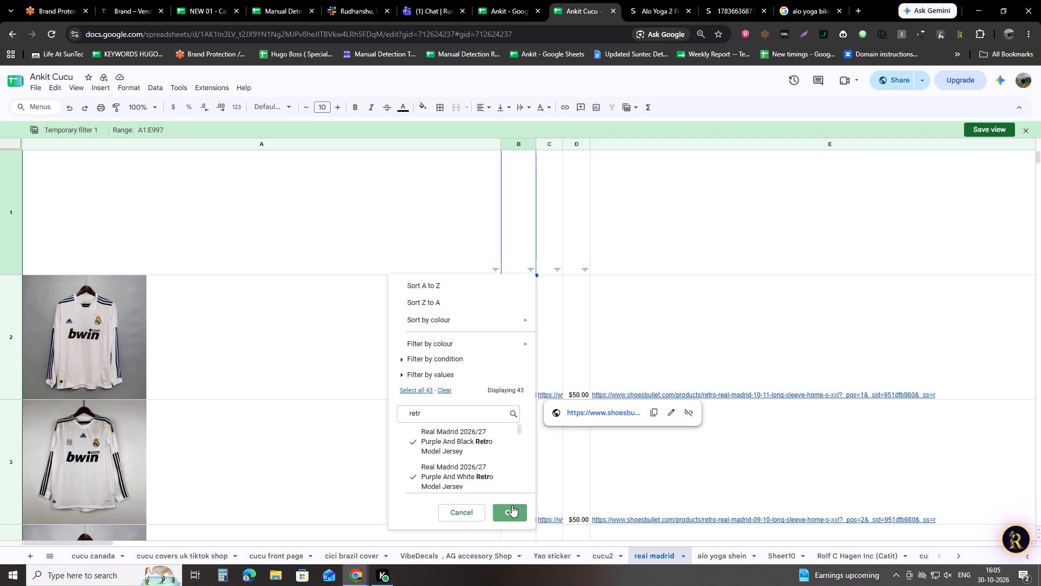
Examine the product images in column A of the filtered listings, from the first product through row 33.
{"action": "scroll", "coordinate": [264, 383], "scroll_direction": "down", "scroll_amount": 3}
{"action": "scroll", "coordinate": [94, 259], "scroll_direction": "down", "scroll_amount": 5}
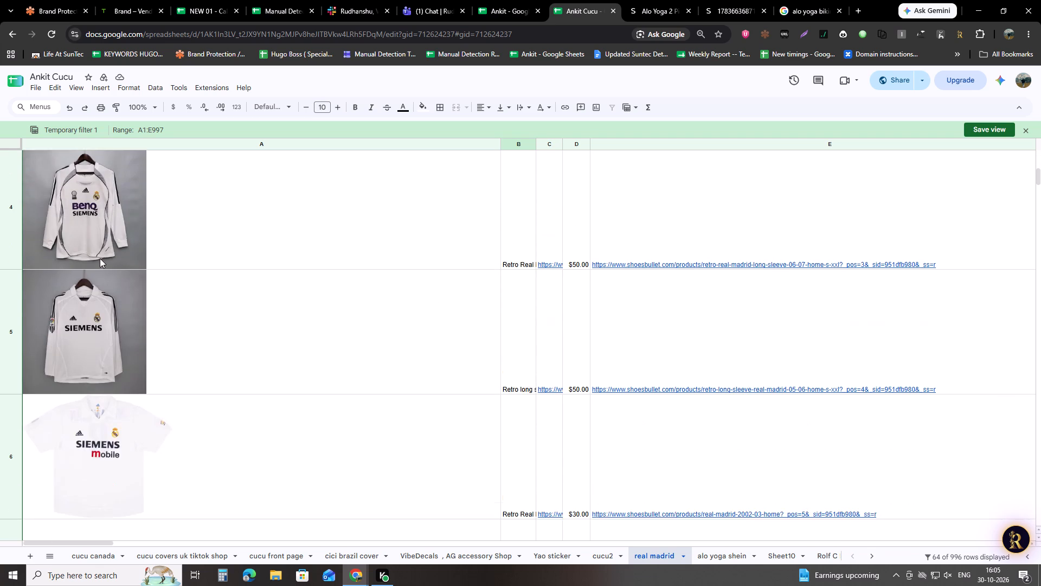
{"action": "scroll", "coordinate": [113, 291], "scroll_direction": "down", "scroll_amount": 6}
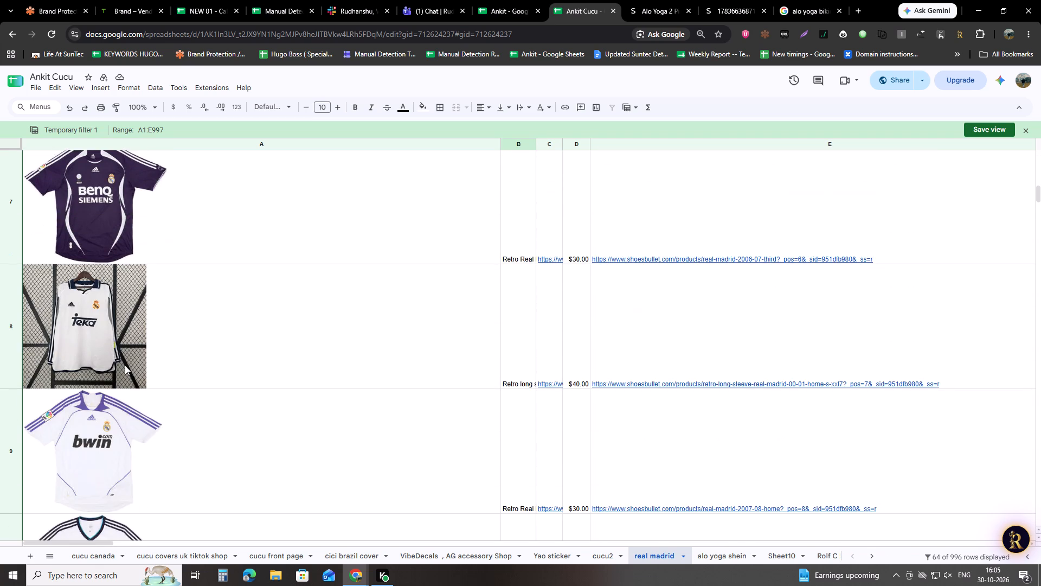
{"action": "scroll", "coordinate": [124, 358], "scroll_direction": "down", "scroll_amount": 8}
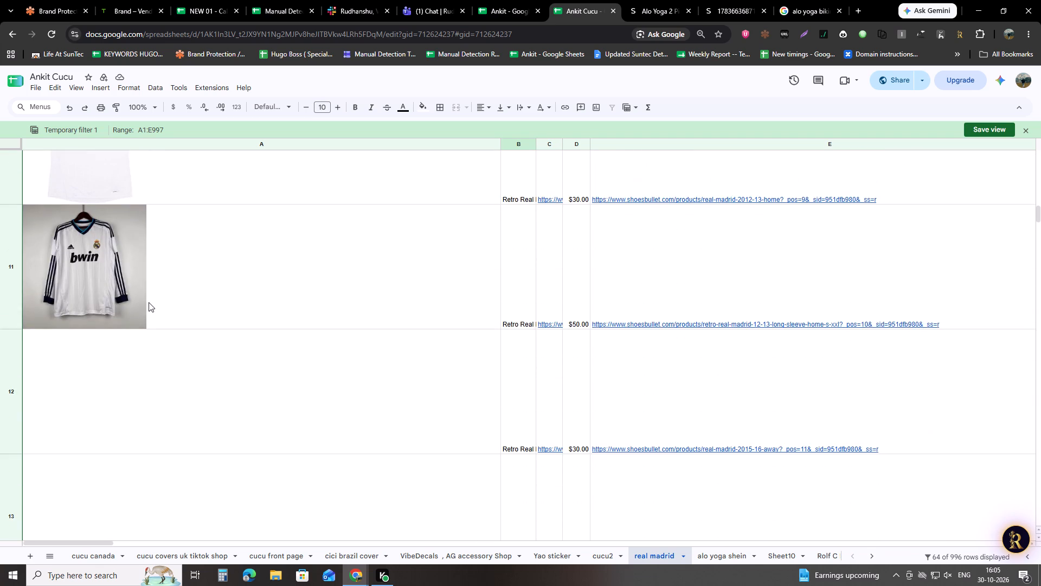
{"action": "scroll", "coordinate": [149, 302], "scroll_direction": "down", "scroll_amount": 2}
{"action": "scroll", "coordinate": [237, 302], "scroll_direction": "down", "scroll_amount": 2}
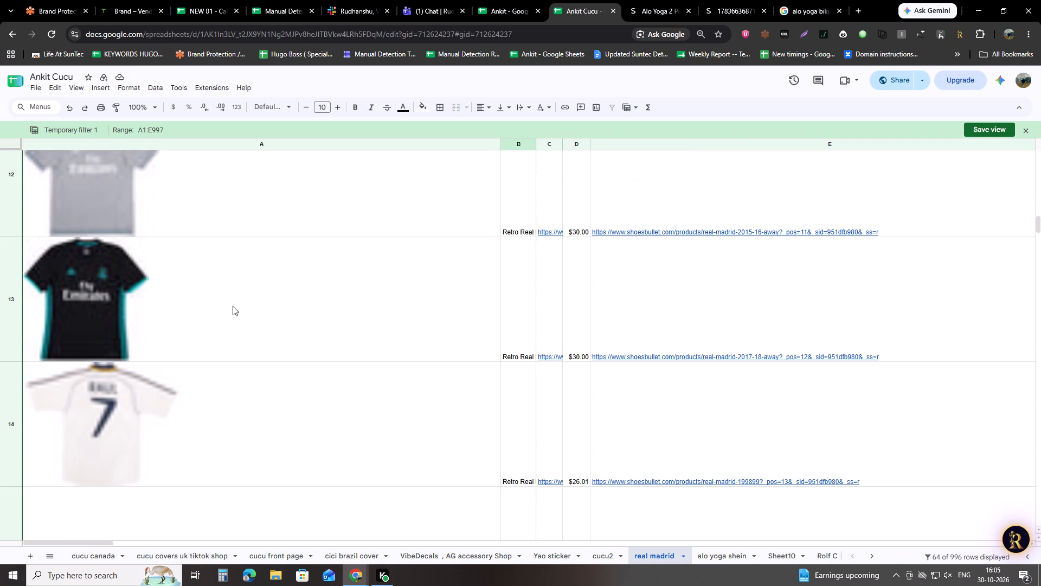
{"action": "scroll", "coordinate": [233, 311], "scroll_direction": "down", "scroll_amount": 4}
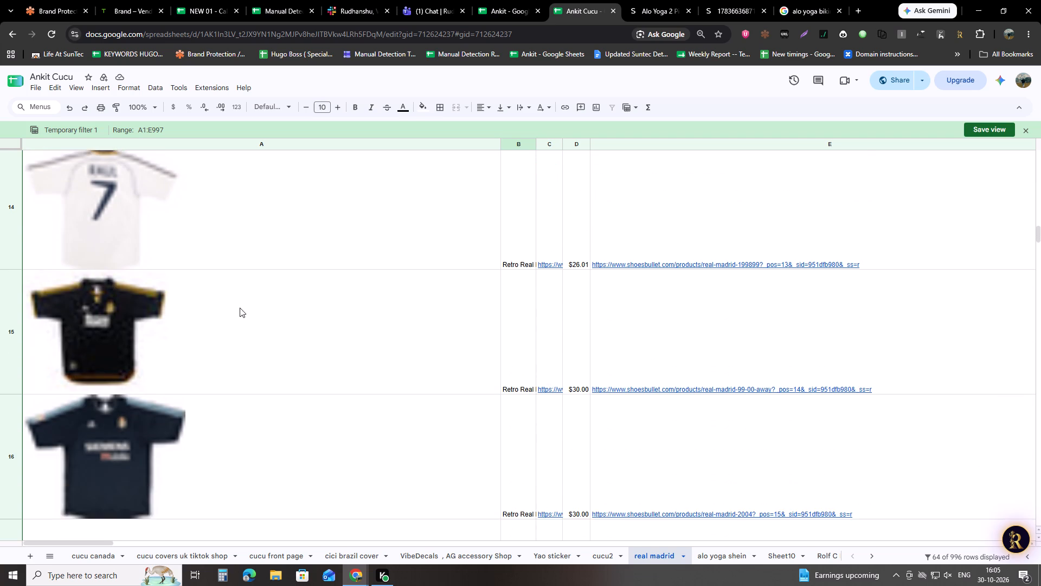
{"action": "scroll", "coordinate": [240, 308], "scroll_direction": "down", "scroll_amount": 9}
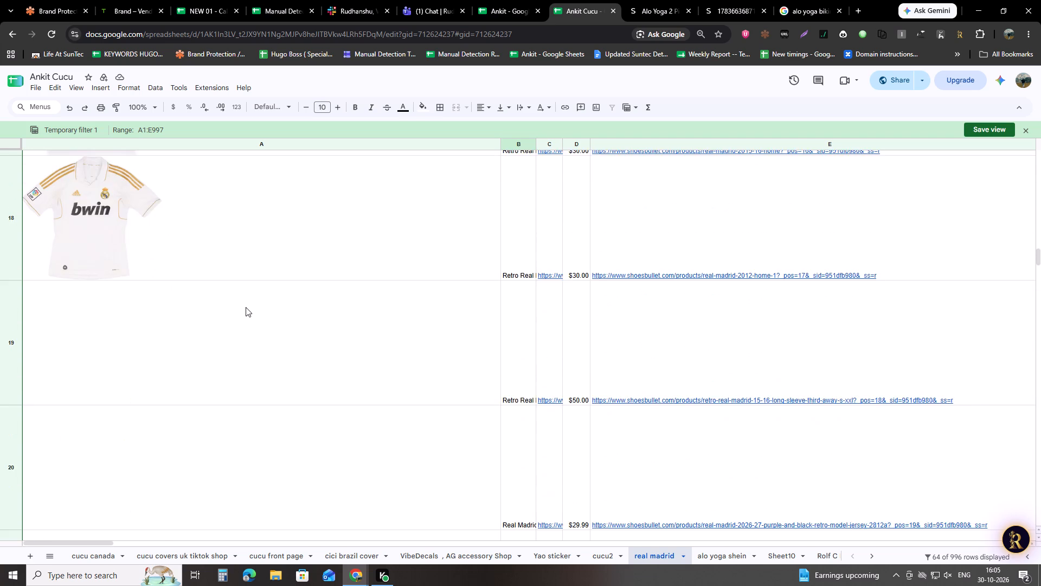
{"action": "scroll", "coordinate": [246, 307], "scroll_direction": "down", "scroll_amount": 20}
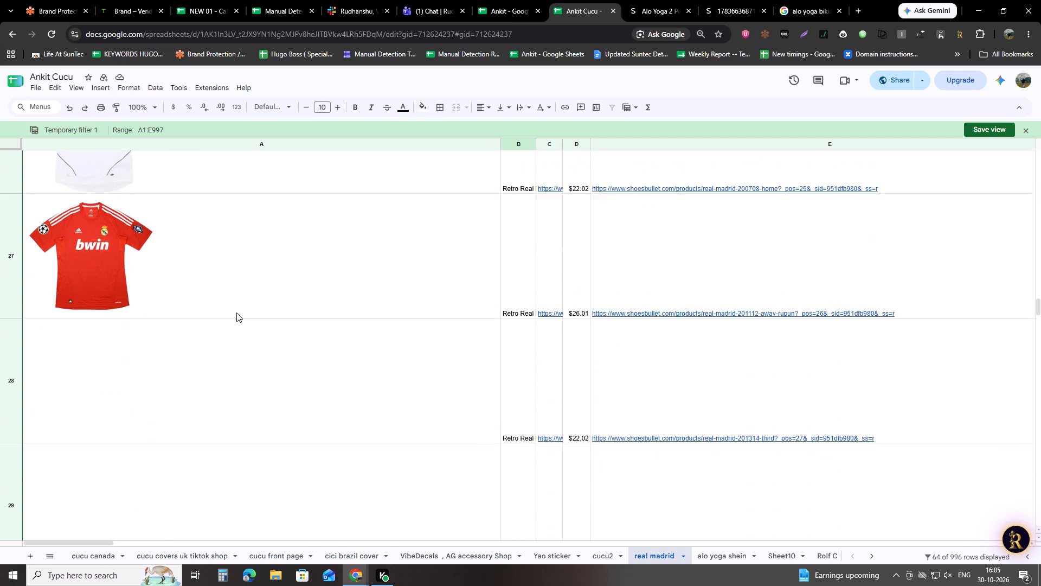
{"action": "scroll", "coordinate": [236, 313], "scroll_direction": "down", "scroll_amount": 9}
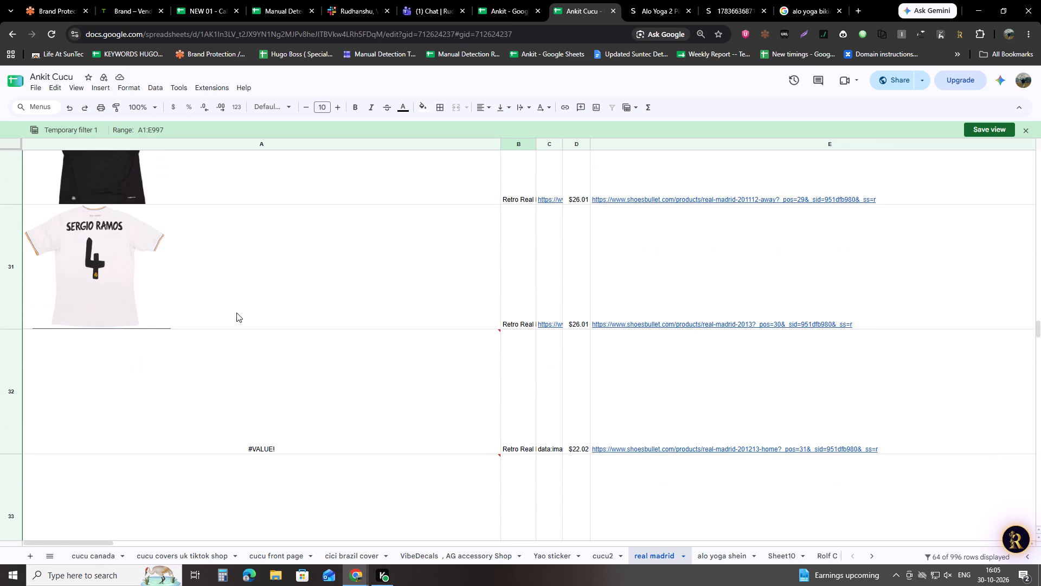
{"action": "scroll", "coordinate": [236, 313], "scroll_direction": "down", "scroll_amount": 2}
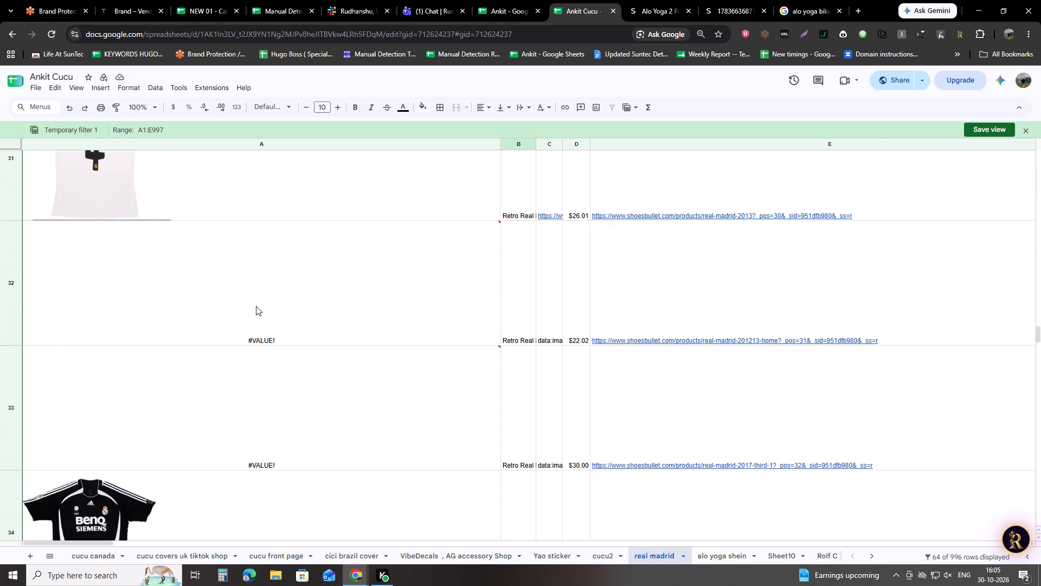
Open the product pages linked in rows 32 and 33 to check the shirts whose sheet images are missing, closing each page.
{"action": "left_click", "coordinate": [691, 303]}
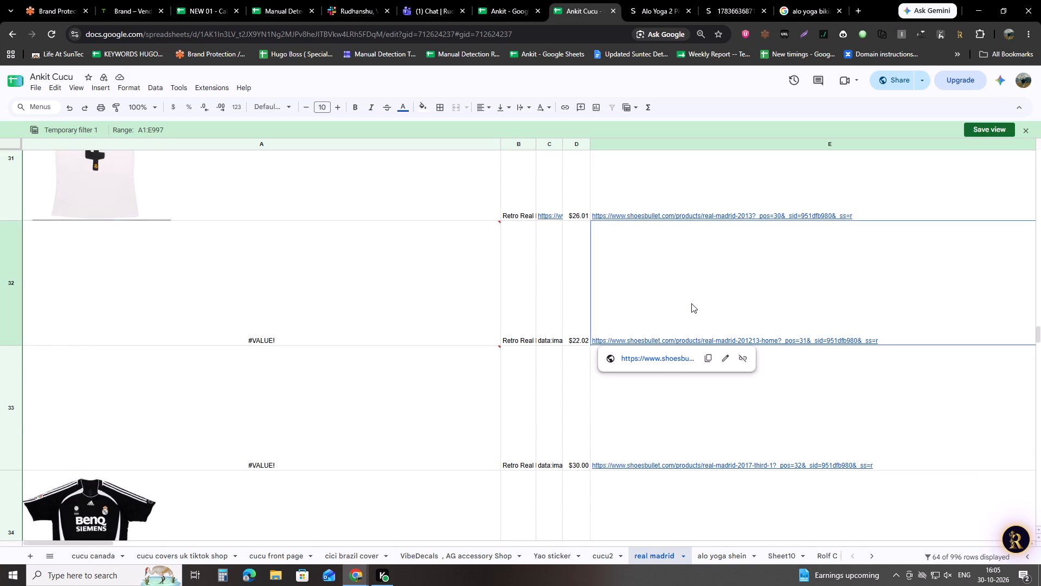
{"action": "key", "text": "alt+Return"}
{"action": "key", "text": "ctrl+shift+Tab"}
{"action": "key", "text": "Down"}
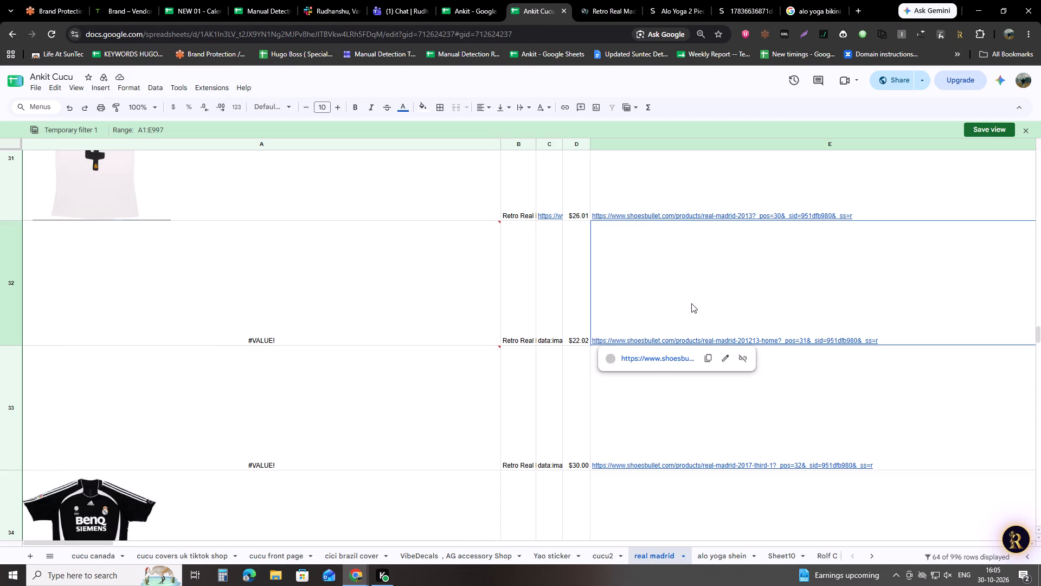
{"action": "key", "text": "alt+Return"}
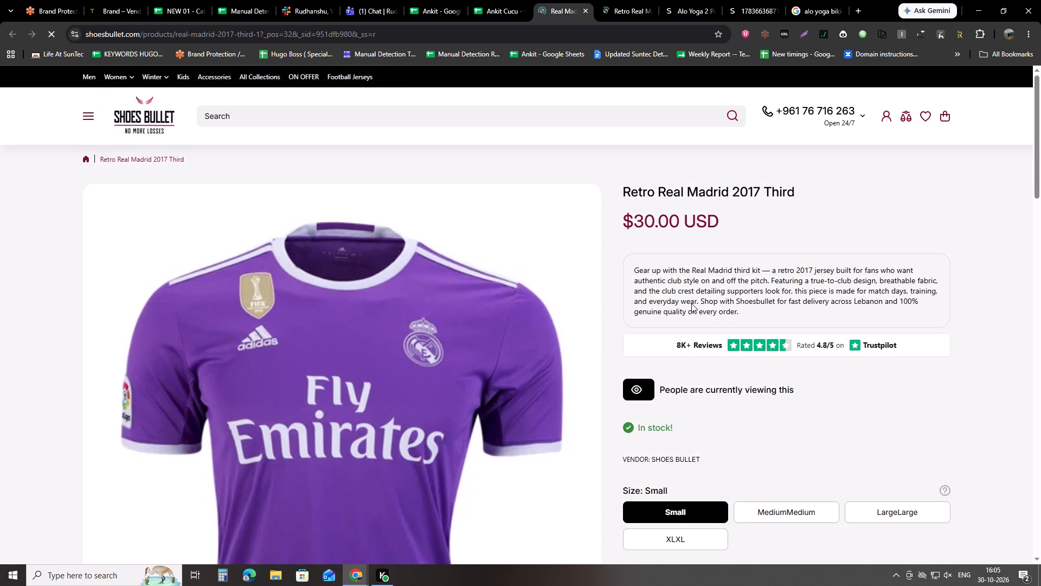
{"action": "key", "text": "ctrl+w"}
{"action": "key", "text": "ctrl+Tab"}
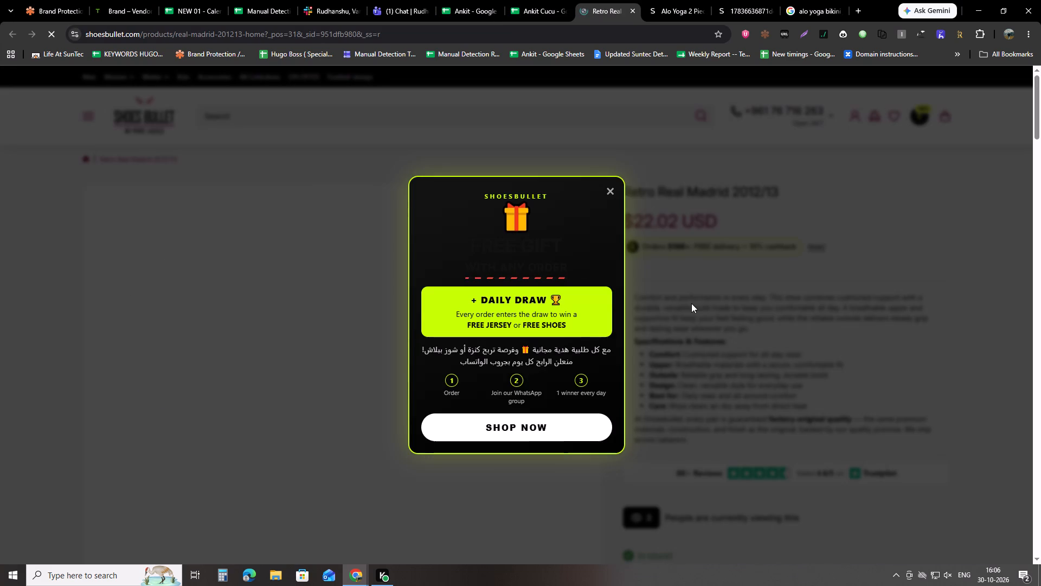
{"action": "key", "text": "ctrl+w"}
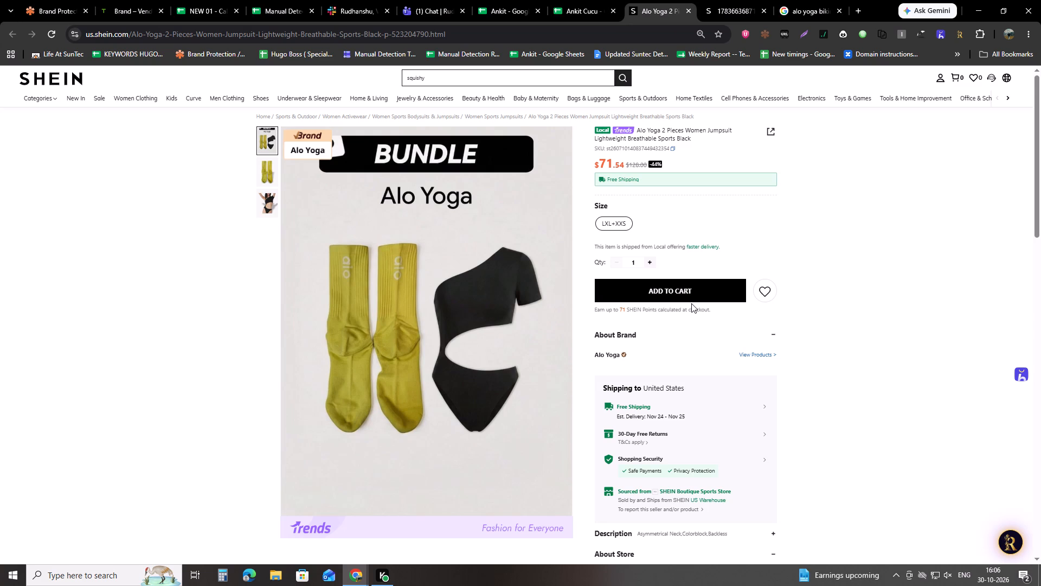
{"action": "key", "text": "ctrl+shift+Tab"}
{"action": "key", "text": "Up"}
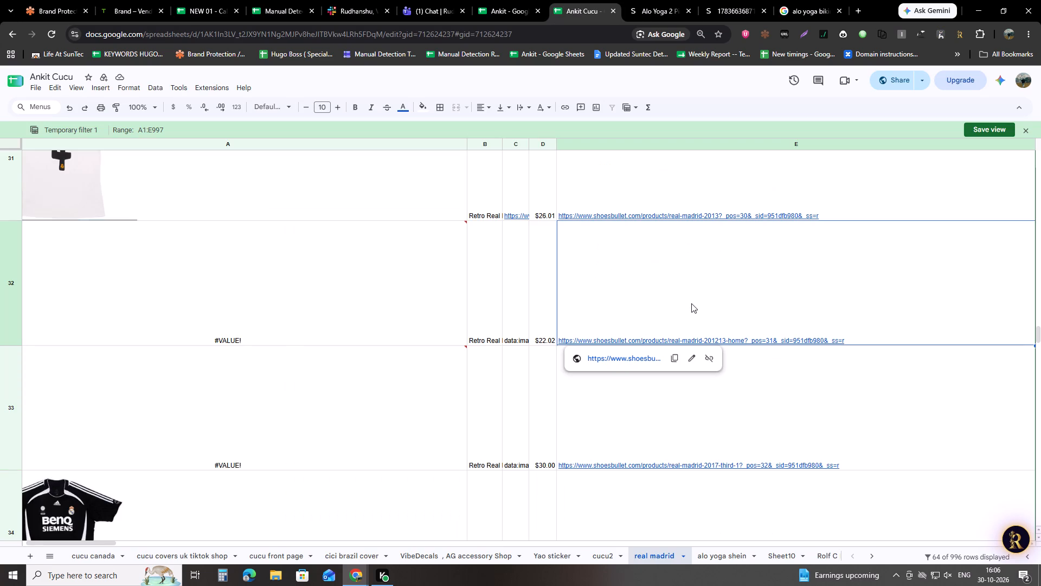
{"action": "key", "text": "alt+Return"}
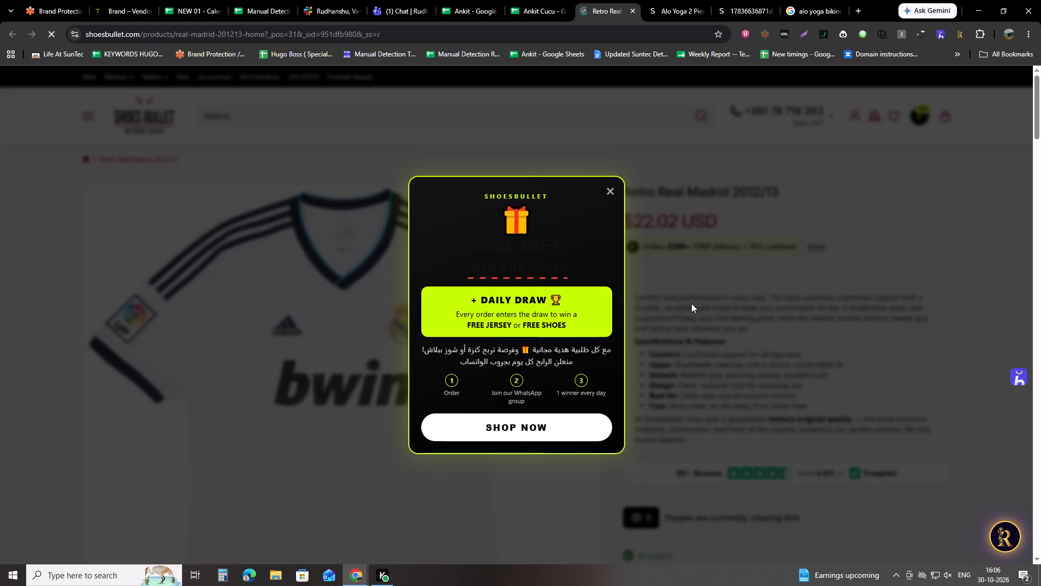
{"action": "key", "text": "ctrl+w"}
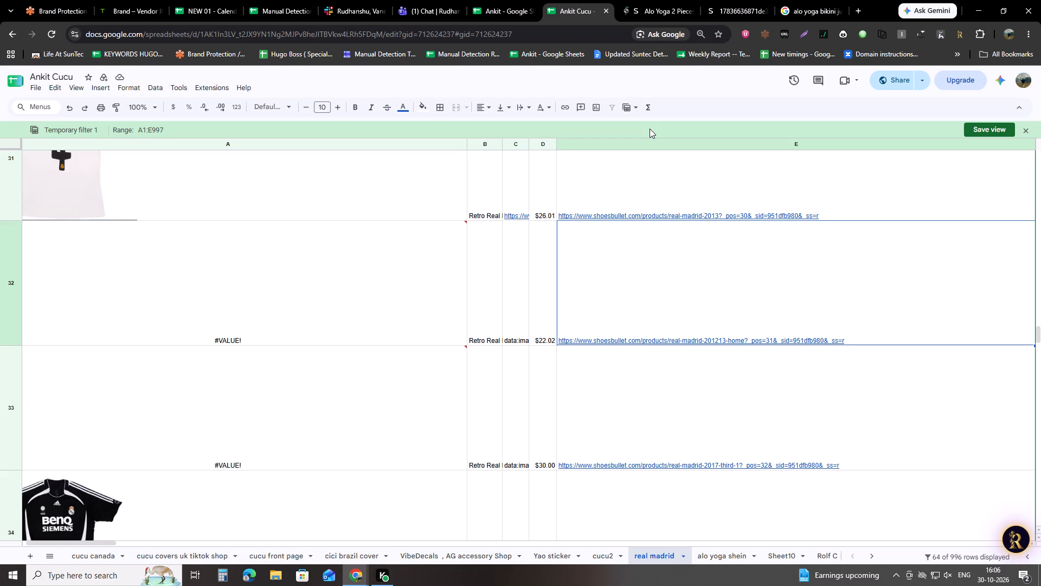
Examine the remaining product images in column A, from row 34 through row 62.
{"action": "key", "text": "Left"}
{"action": "key", "text": "Left"}
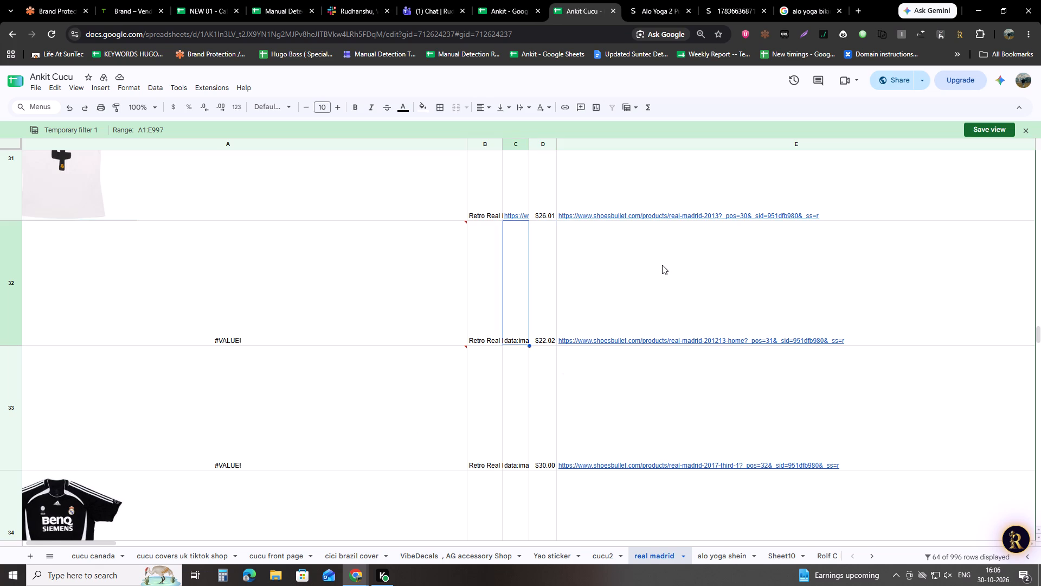
{"action": "key", "text": "Left"}
{"action": "key", "text": "Left"}
{"action": "key", "text": "Left"}
{"action": "key", "text": "Left"}
{"action": "key", "text": "Left"}
{"action": "key", "text": "Left"}
{"action": "key", "text": "Left"}
{"action": "key", "text": "Left"}
{"action": "key", "text": "Left"}
{"action": "key", "text": "Left"}
{"action": "key", "text": "Down"}
{"action": "key", "text": "Down"}
{"action": "key", "text": "Down"}
{"action": "key", "text": "Down"}
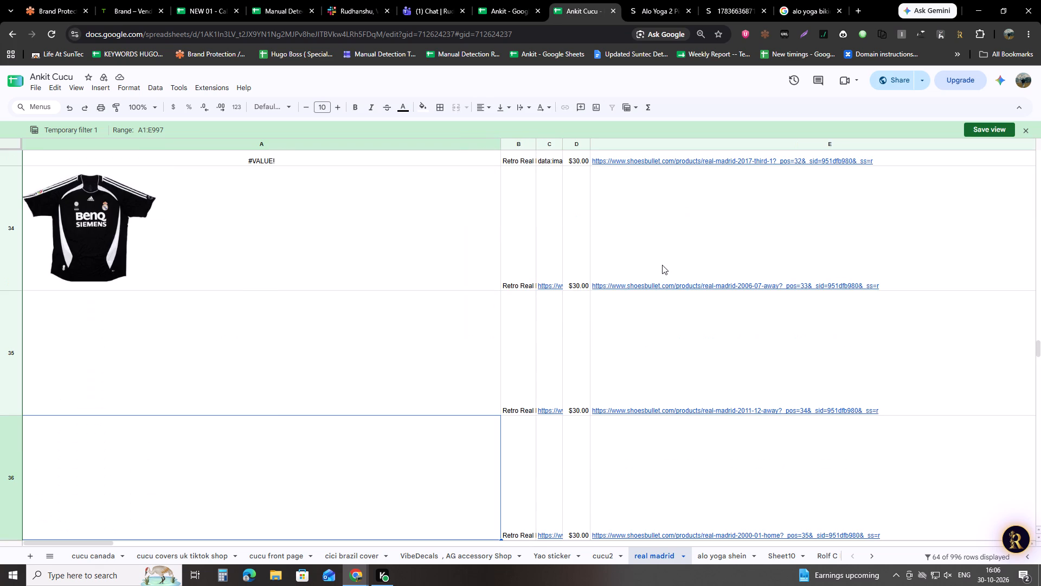
{"action": "key", "text": "Down"}
{"action": "key", "text": "Down"}
{"action": "key", "text": "Down"}
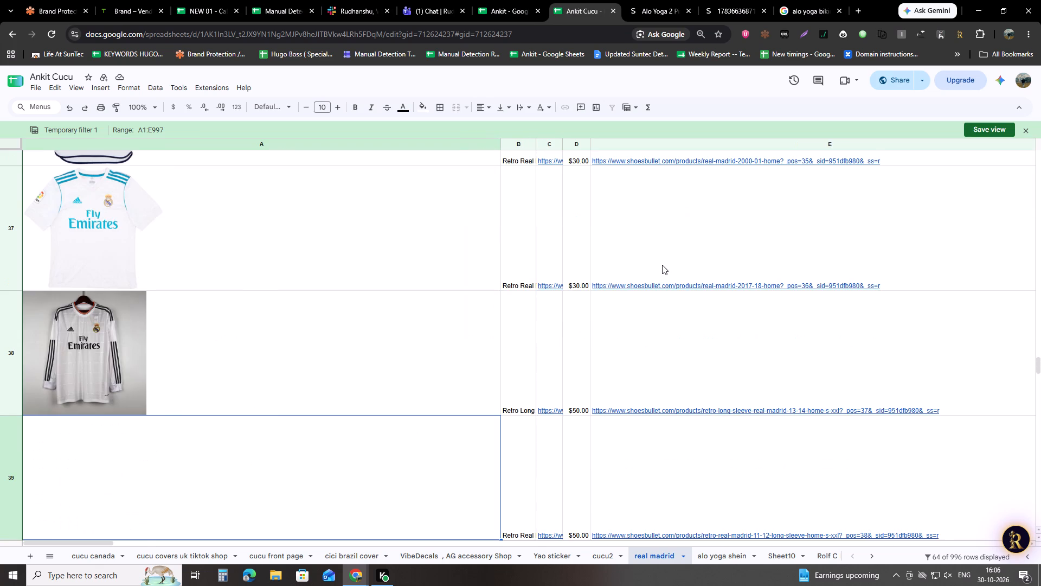
{"action": "key", "text": "Down"}
{"action": "key", "text": "Down"}
{"action": "key", "text": "Down"}
{"action": "key", "text": "Down"}
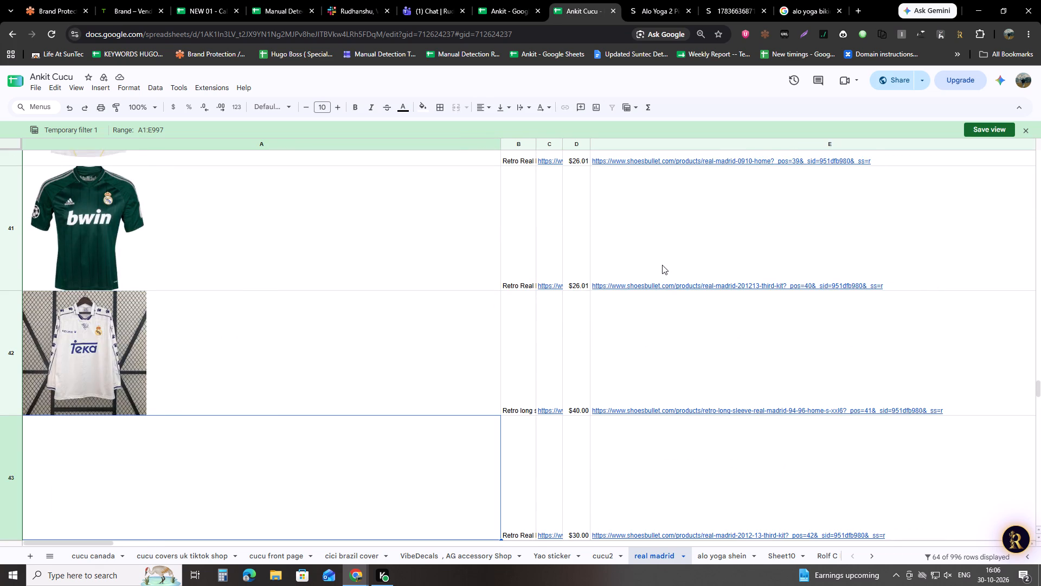
{"action": "key", "text": "Down"}
{"action": "key", "text": "Down"}
{"action": "key", "text": "Down"}
{"action": "key", "text": "Down"}
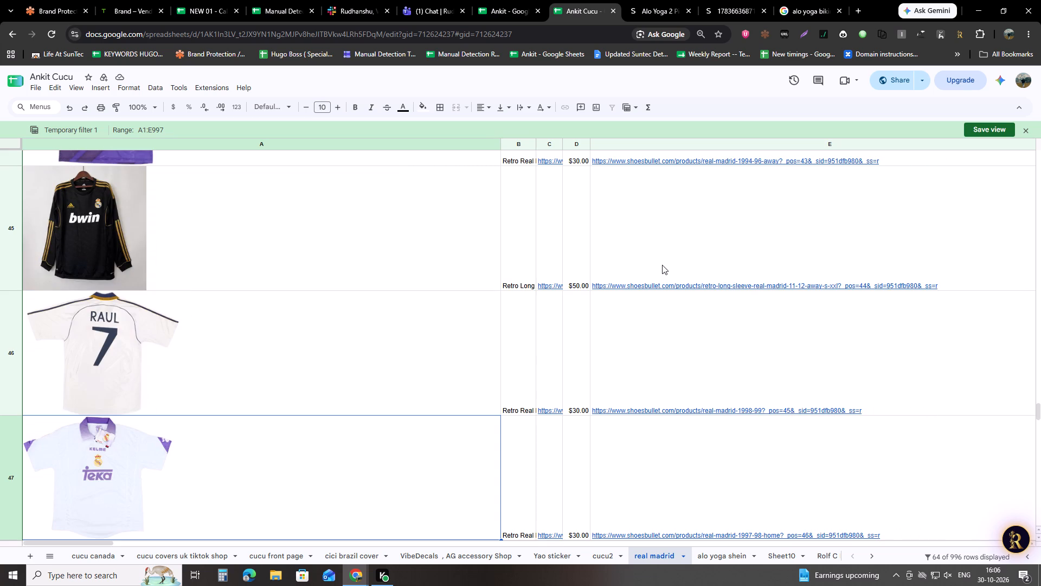
{"action": "key", "text": "Down"}
{"action": "key", "text": "Down"}
{"action": "key", "text": "Down"}
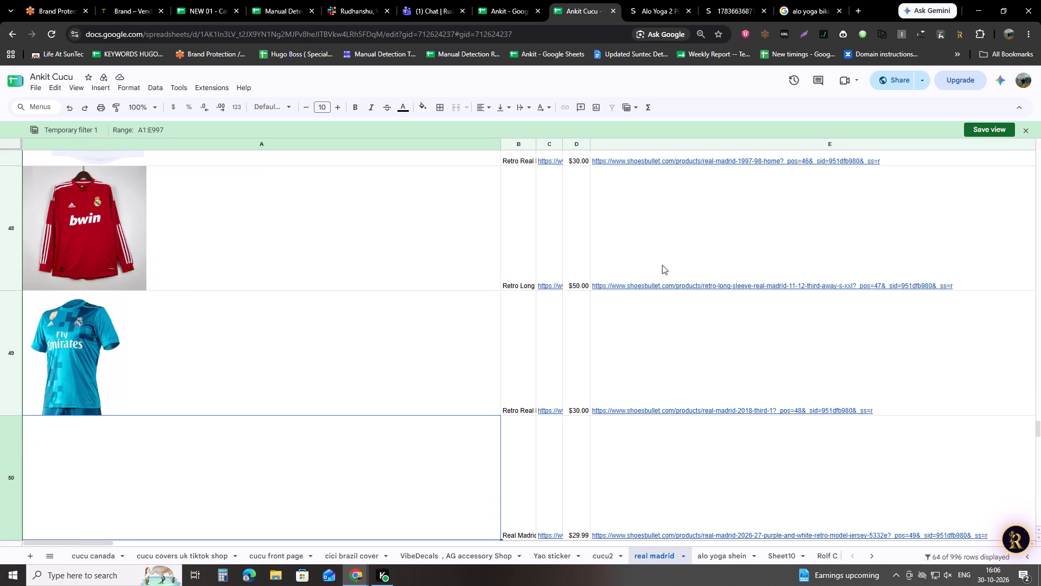
{"action": "key", "text": "Down"}
{"action": "key", "text": "Down"}
{"action": "key", "text": "Down"}
{"action": "key", "text": "Down"}
{"action": "key", "text": "Down"}
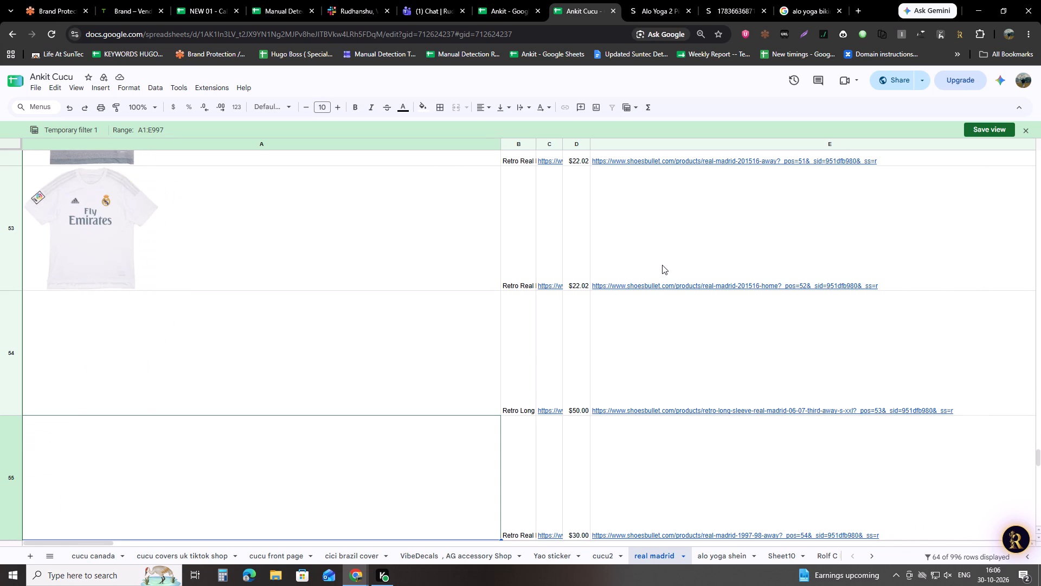
{"action": "key", "text": "Down"}
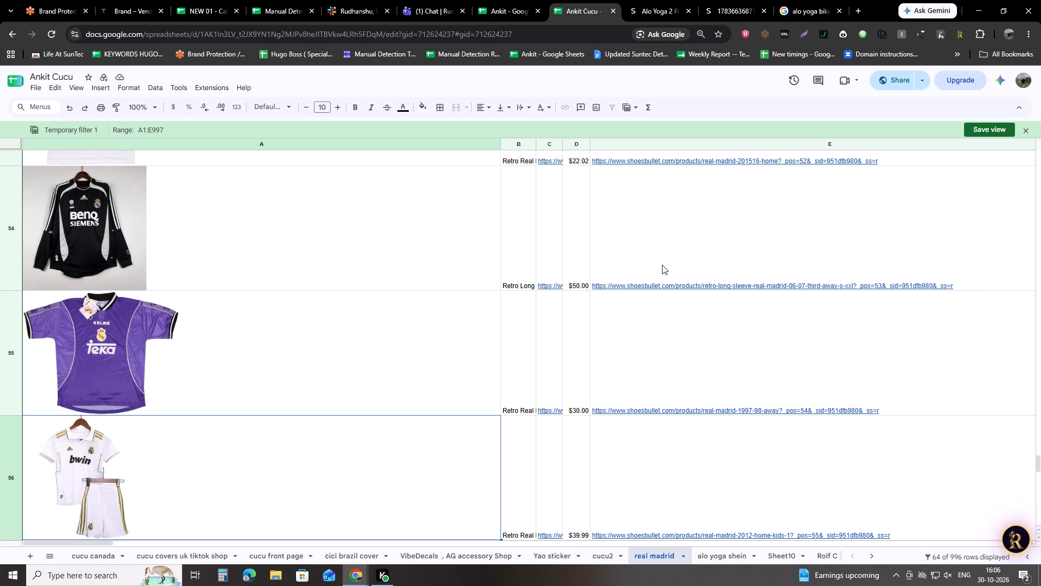
{"action": "key", "text": "Left"}
{"action": "key", "text": "Down"}
{"action": "key", "text": "Down"}
{"action": "key", "text": "Left"}
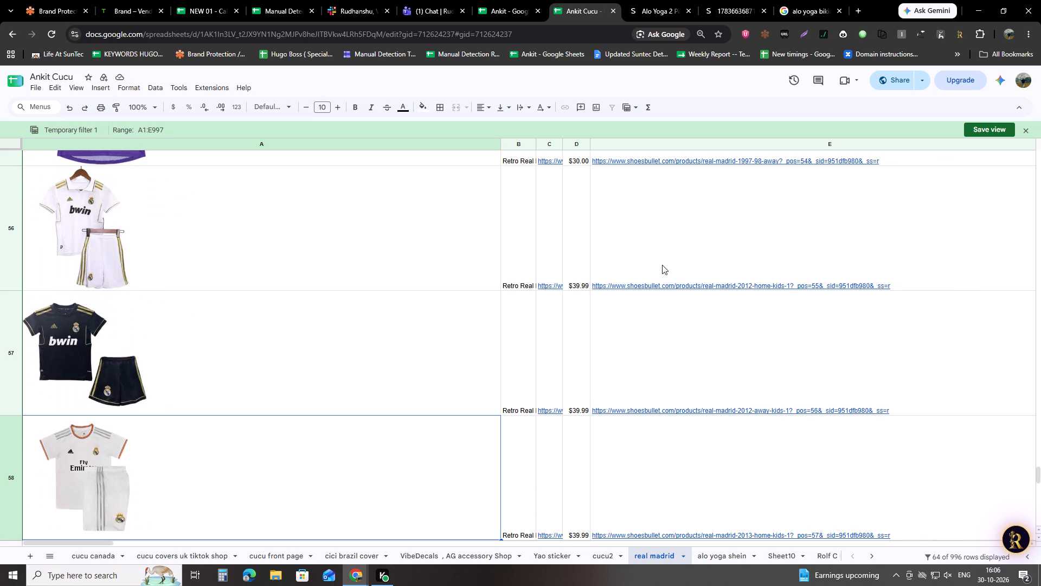
{"action": "key", "text": "Down"}
{"action": "key", "text": "Down"}
{"action": "key", "text": "Up"}
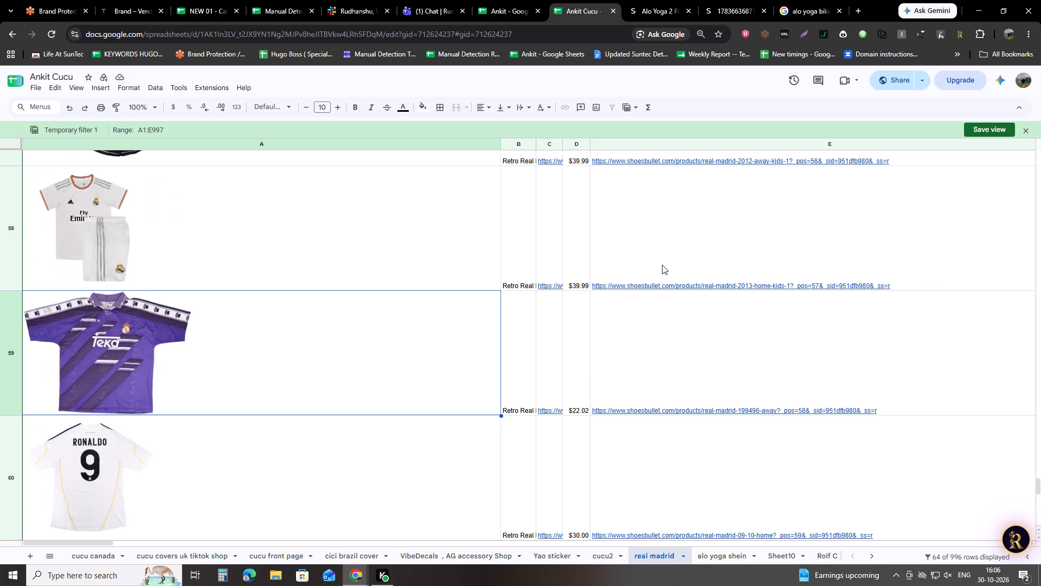
{"action": "key", "text": "Down"}
{"action": "key", "text": "Down"}
{"action": "key", "text": "Down"}
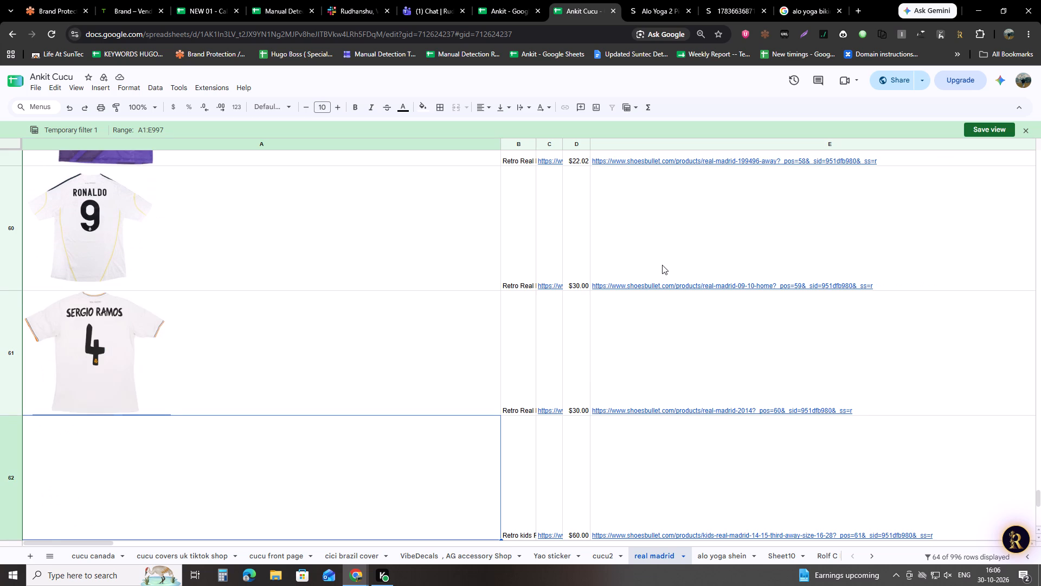
Open the product page linked in row 61, check the shirt's second product image, and close the page.
{"action": "key", "text": "Up"}
{"action": "key", "text": "Right"}
{"action": "key", "text": "Right"}
{"action": "key", "text": "Right"}
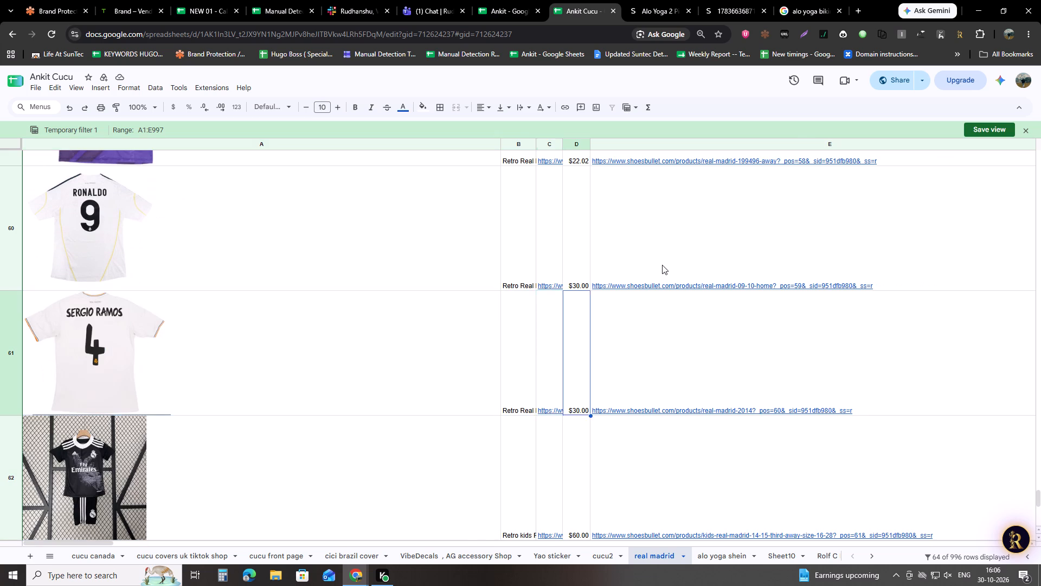
{"action": "key", "text": "Right"}
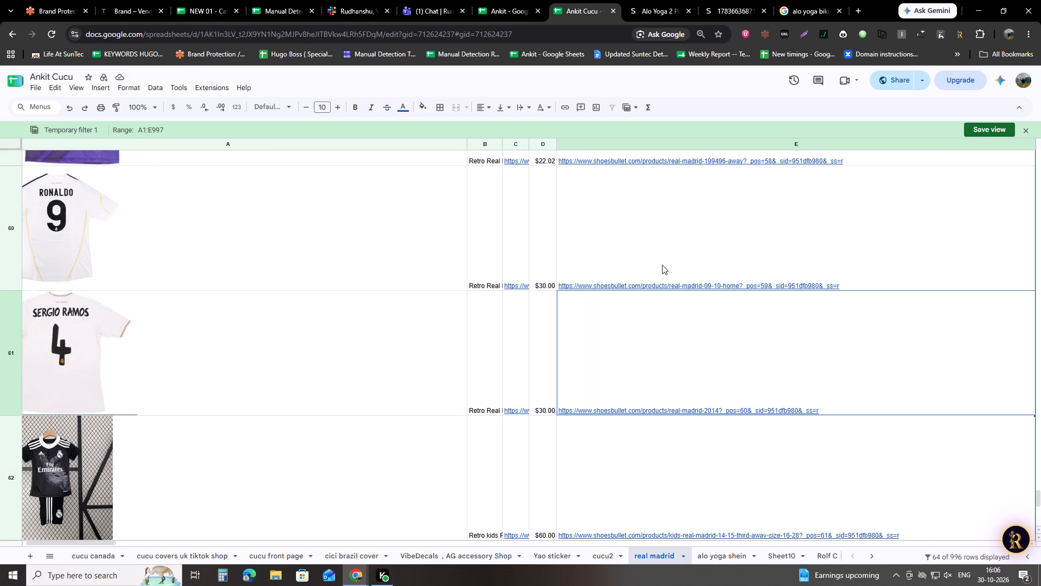
{"action": "key", "text": "Left"}
{"action": "key", "text": "Right"}
{"action": "key", "text": "alt+Return"}
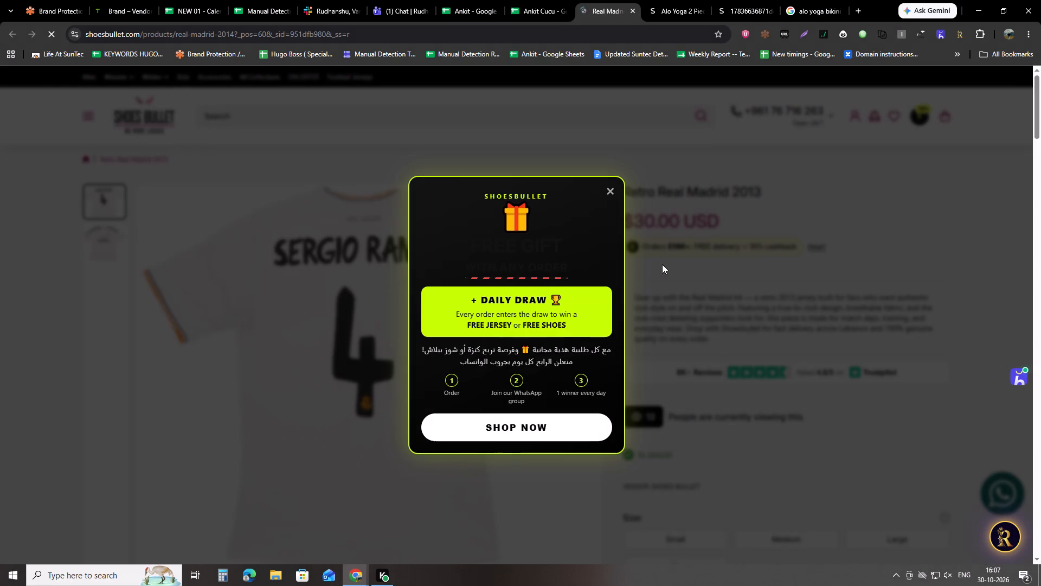
{"action": "left_click", "coordinate": [615, 190]}
{"action": "left_click", "coordinate": [615, 190]}
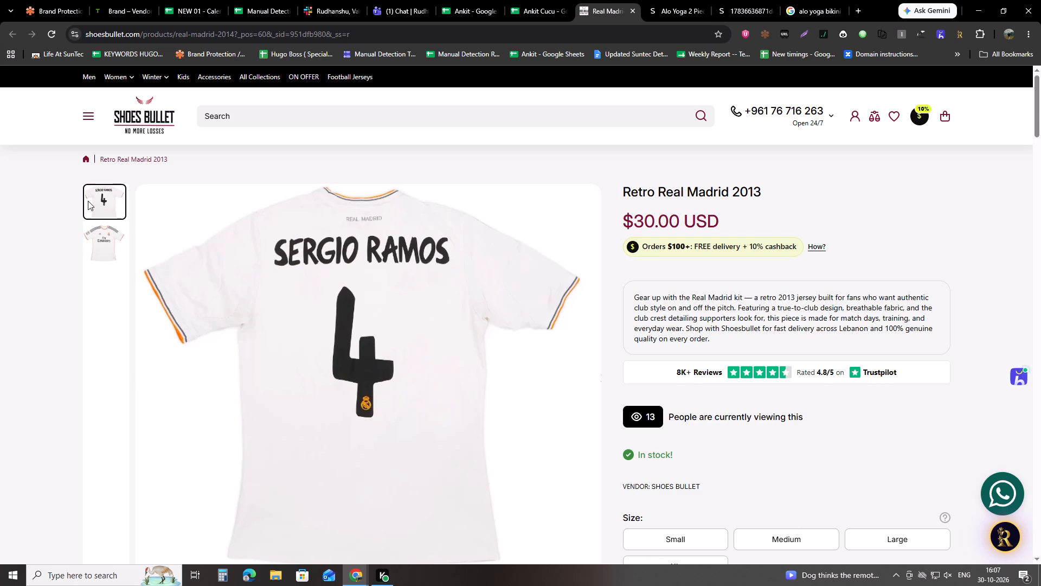
{"action": "left_click", "coordinate": [107, 245]}
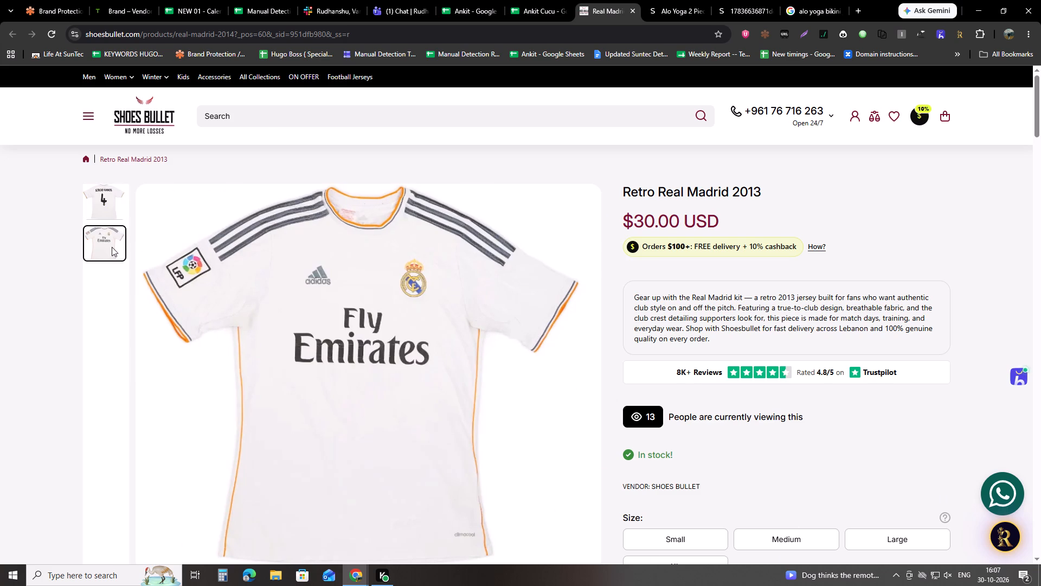
{"action": "key", "text": "ctrl+w"}
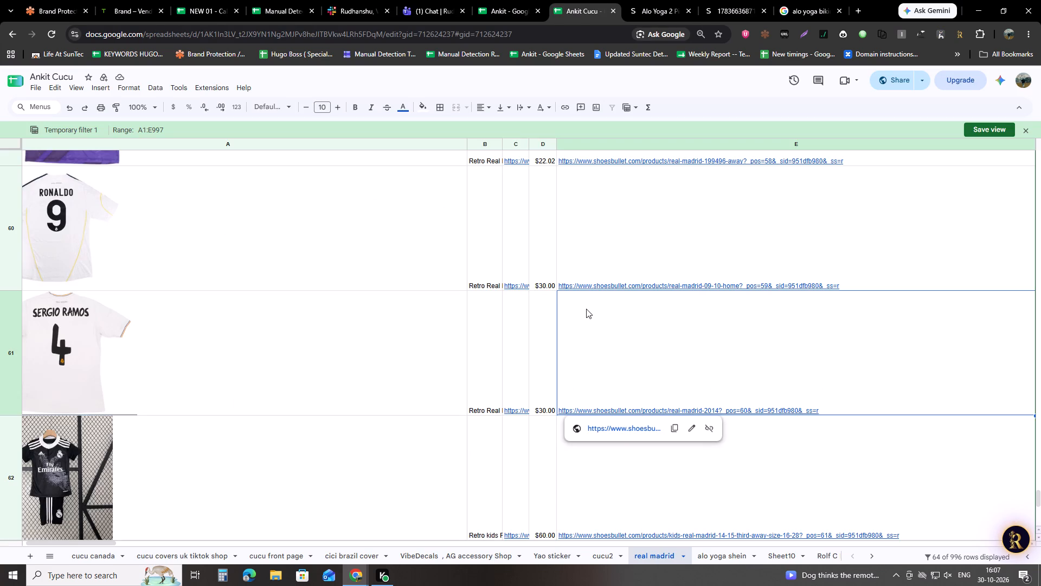
Examine the product images in column A from row 62 through the last listing in row 65.
{"action": "key", "text": "Left"}
{"action": "key", "text": "Down"}
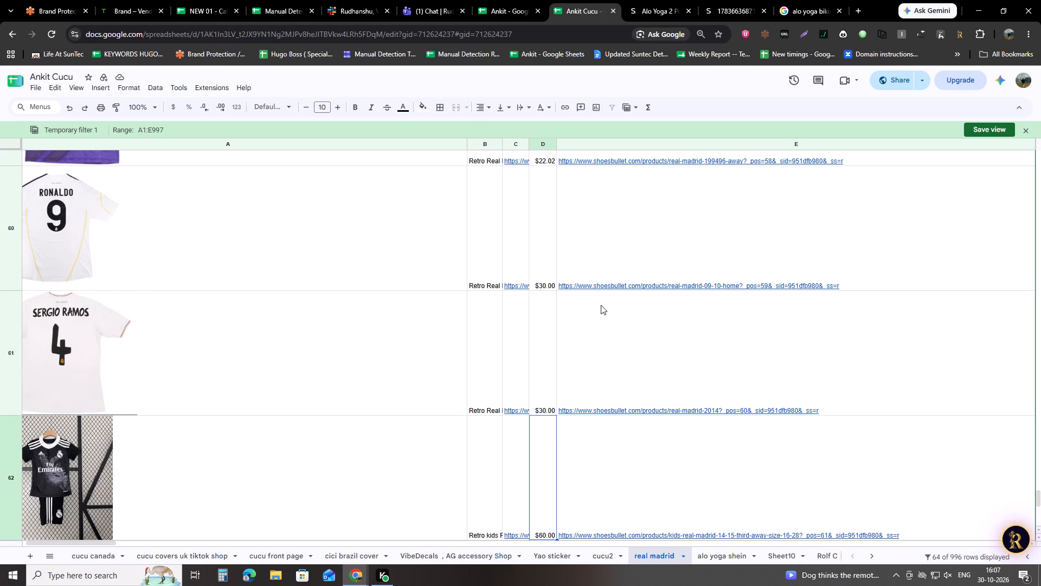
{"action": "key", "text": "Down"}
{"action": "key", "text": "Down"}
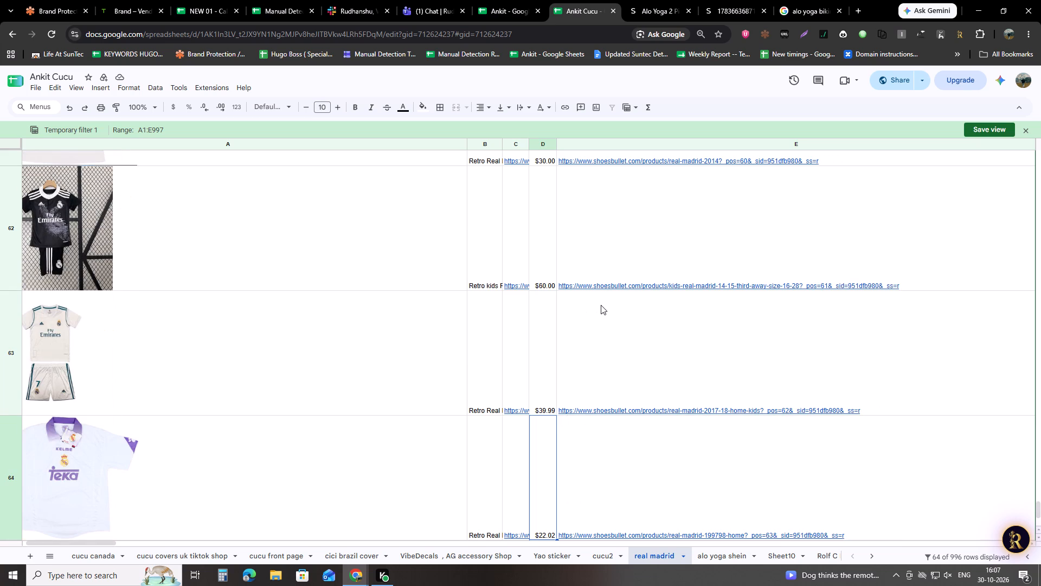
{"action": "key", "text": "Down"}
{"action": "key", "text": "Down"}
{"action": "key", "text": "Down"}
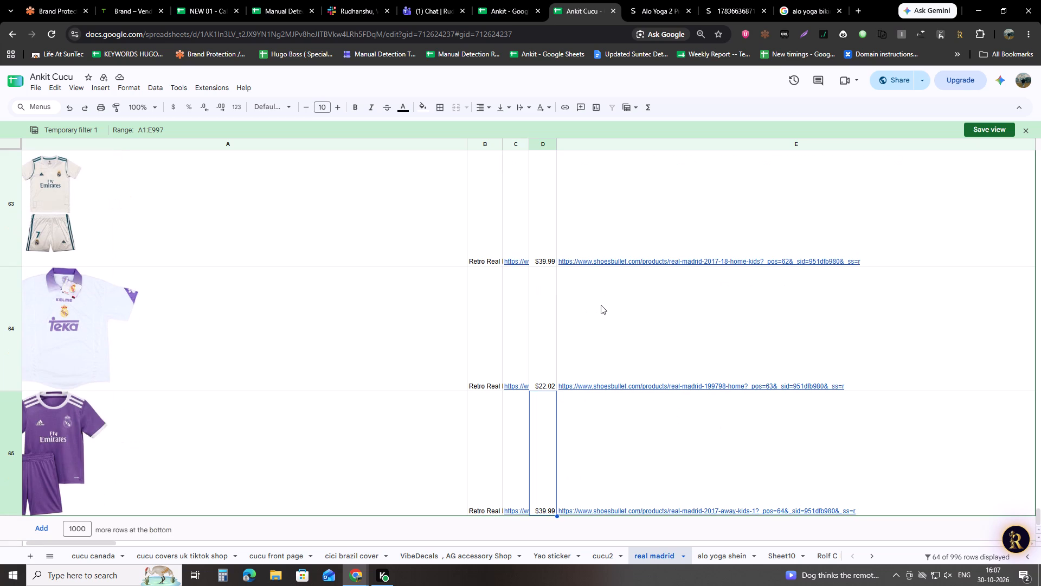
Search the real madrid sheet for "retro" and review the highlighted matches across all the filtered listings.
{"action": "key", "text": "ctrl+f"}
{"action": "type", "text": "retro"}
{"action": "scroll", "coordinate": [554, 297], "scroll_direction": "up", "scroll_amount": 8}
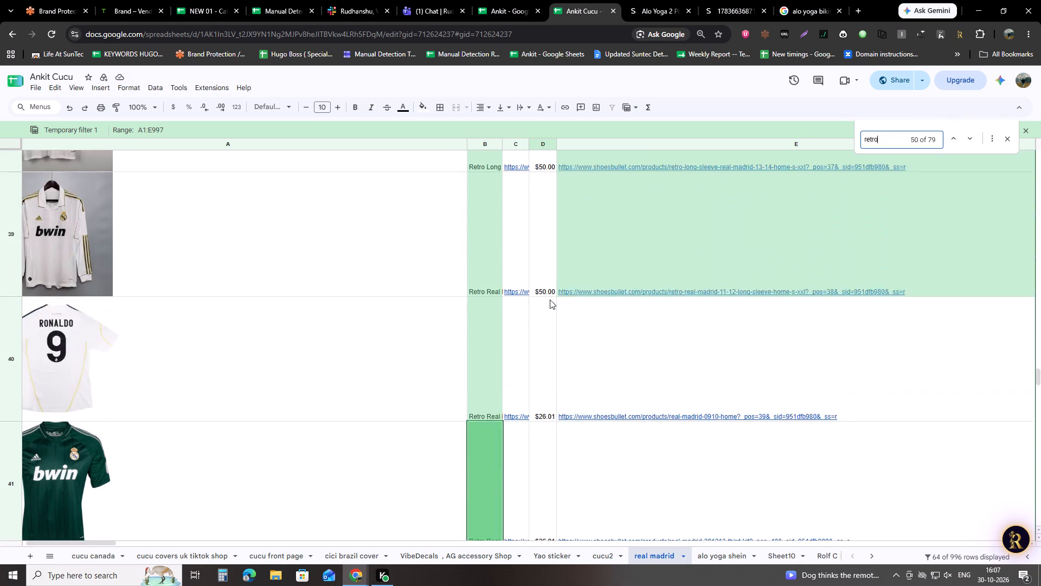
{"action": "scroll", "coordinate": [550, 300], "scroll_direction": "up", "scroll_amount": 6}
{"action": "scroll", "coordinate": [539, 303], "scroll_direction": "down", "scroll_amount": 12}
{"action": "scroll", "coordinate": [539, 303], "scroll_direction": "down", "scroll_amount": 12}
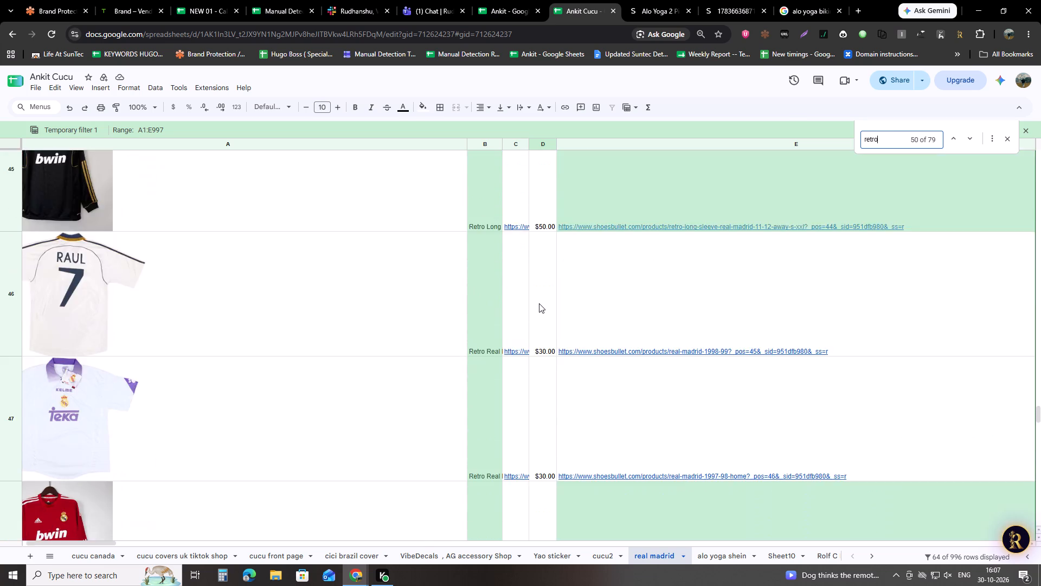
{"action": "scroll", "coordinate": [539, 303], "scroll_direction": "down", "scroll_amount": 5}
{"action": "scroll", "coordinate": [478, 298], "scroll_direction": "up", "scroll_amount": 20}
{"action": "scroll", "coordinate": [478, 298], "scroll_direction": "up", "scroll_amount": 20}
{"action": "scroll", "coordinate": [478, 298], "scroll_direction": "up", "scroll_amount": 10}
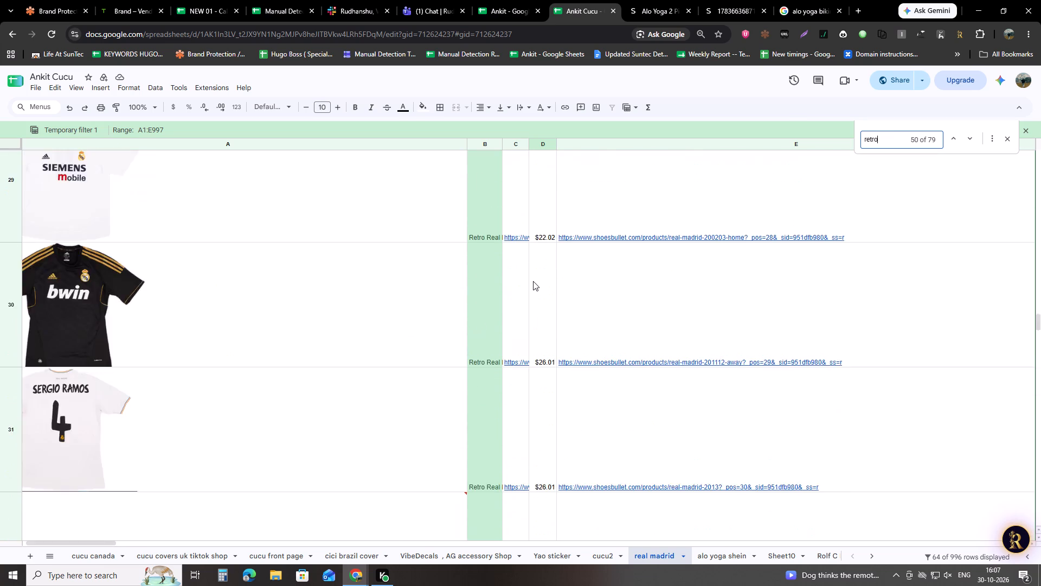
{"action": "scroll", "coordinate": [533, 281], "scroll_direction": "up", "scroll_amount": 20}
{"action": "scroll", "coordinate": [533, 281], "scroll_direction": "up", "scroll_amount": 20}
{"action": "scroll", "coordinate": [533, 281], "scroll_direction": "up", "scroll_amount": 20}
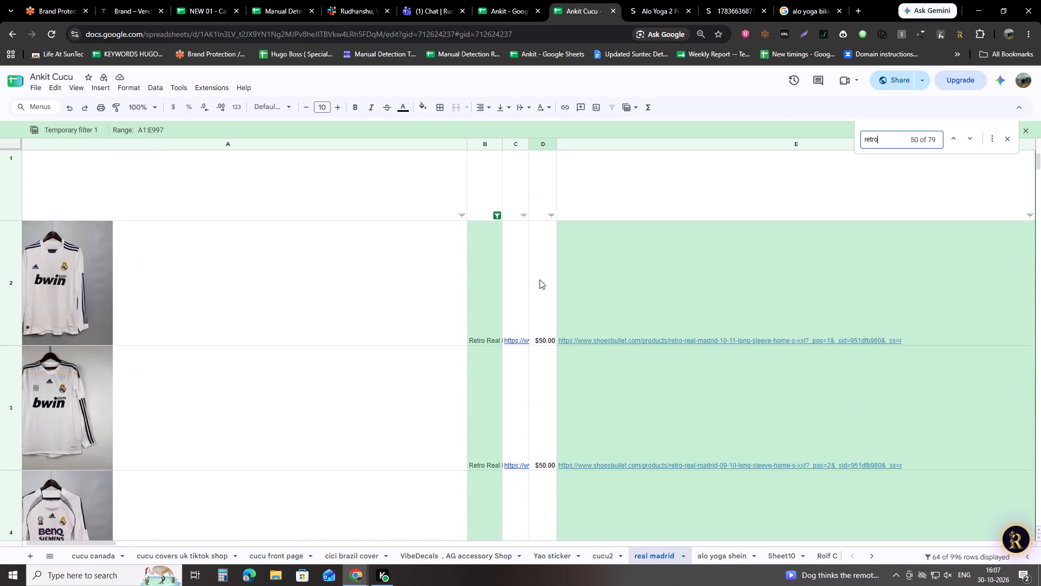
{"action": "scroll", "coordinate": [539, 279], "scroll_direction": "up", "scroll_amount": 15}
{"action": "scroll", "coordinate": [534, 280], "scroll_direction": "down", "scroll_amount": 3}
{"action": "scroll", "coordinate": [487, 276], "scroll_direction": "down", "scroll_amount": 11}
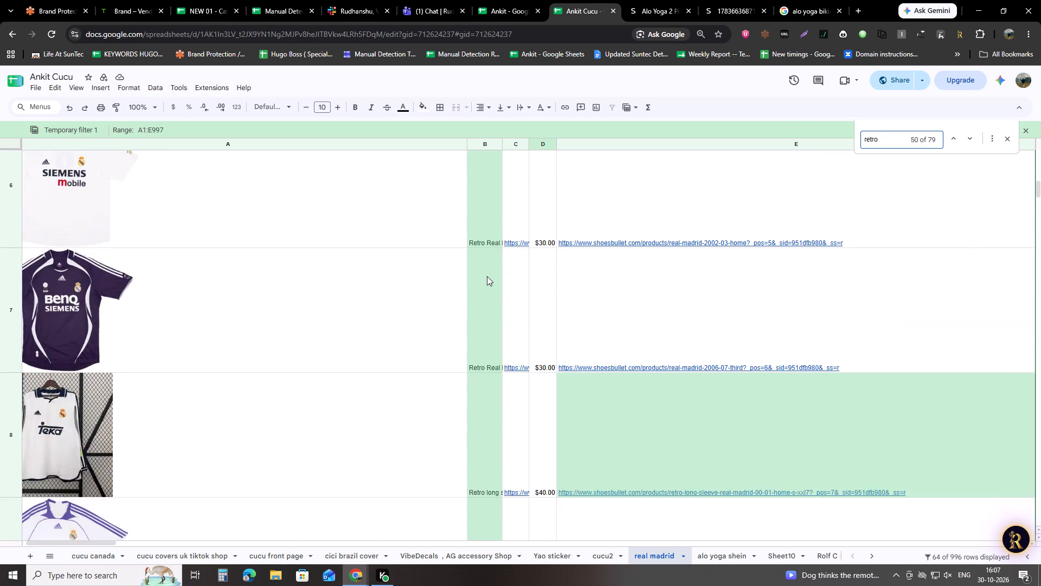
{"action": "scroll", "coordinate": [487, 276], "scroll_direction": "down", "scroll_amount": 16}
{"action": "scroll", "coordinate": [487, 276], "scroll_direction": "up", "scroll_amount": 7}
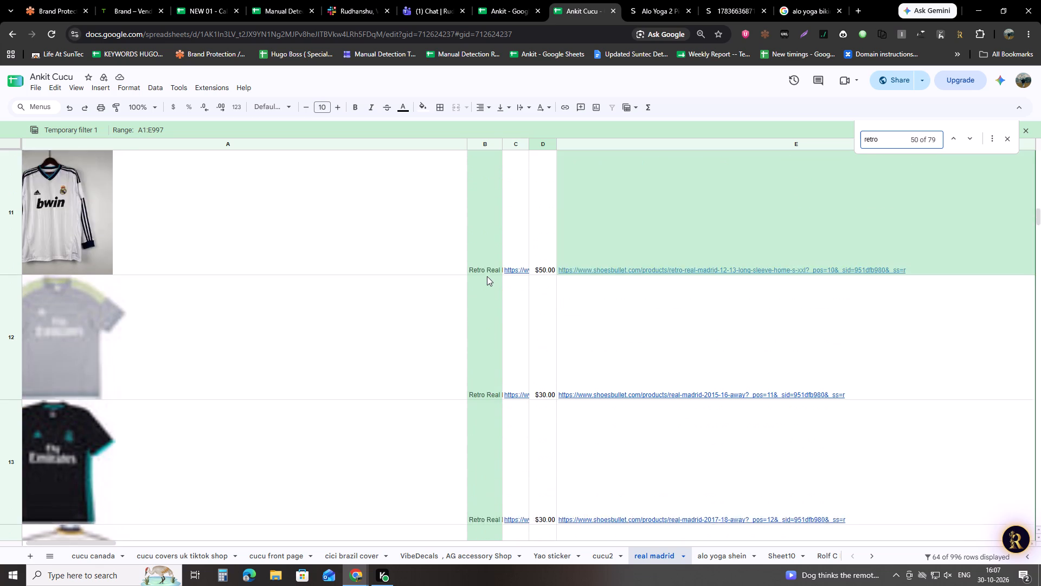
{"action": "scroll", "coordinate": [487, 276], "scroll_direction": "down", "scroll_amount": 20}
{"action": "scroll", "coordinate": [487, 276], "scroll_direction": "down", "scroll_amount": 9}
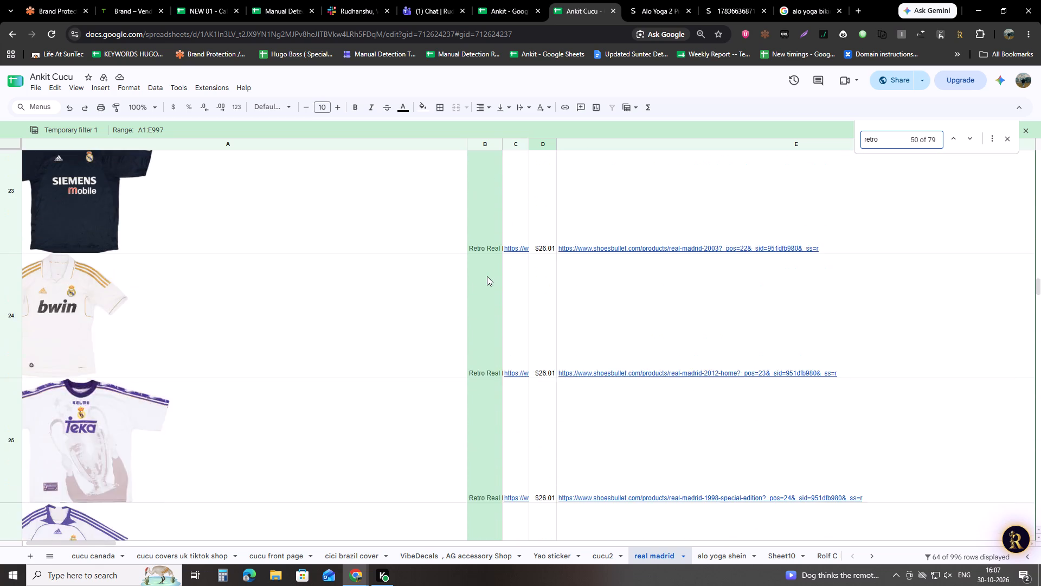
{"action": "scroll", "coordinate": [487, 276], "scroll_direction": "down", "scroll_amount": 20}
{"action": "scroll", "coordinate": [487, 276], "scroll_direction": "down", "scroll_amount": 6}
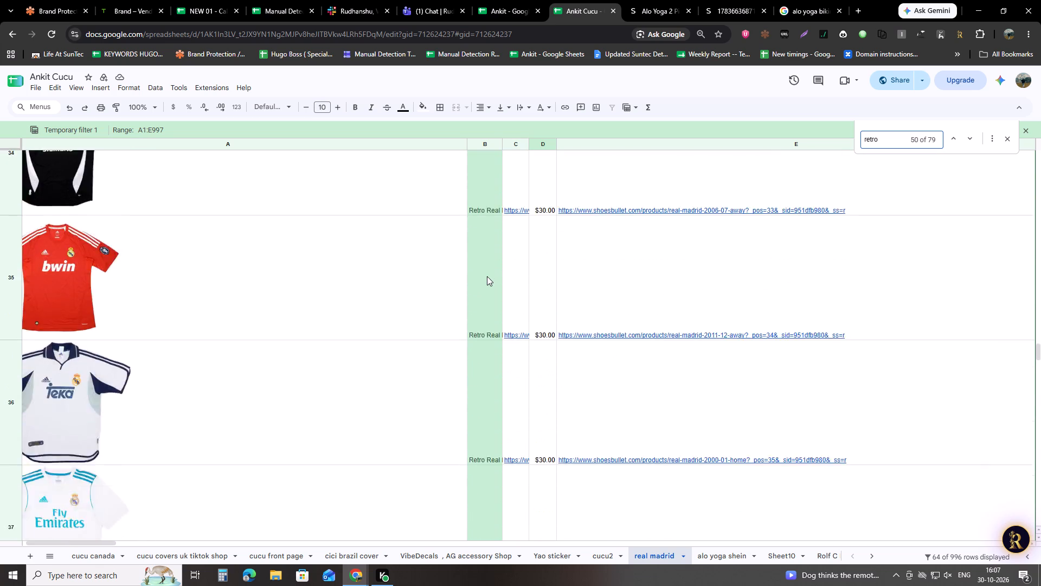
{"action": "scroll", "coordinate": [487, 276], "scroll_direction": "down", "scroll_amount": 18}
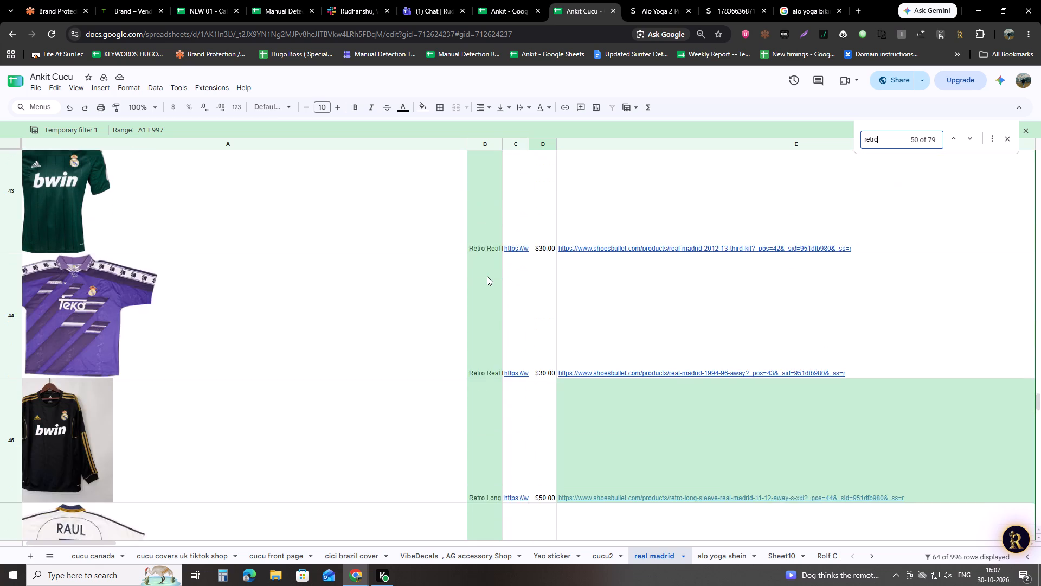
{"action": "scroll", "coordinate": [487, 276], "scroll_direction": "down", "scroll_amount": 17}
{"action": "scroll", "coordinate": [487, 276], "scroll_direction": "down", "scroll_amount": 10}
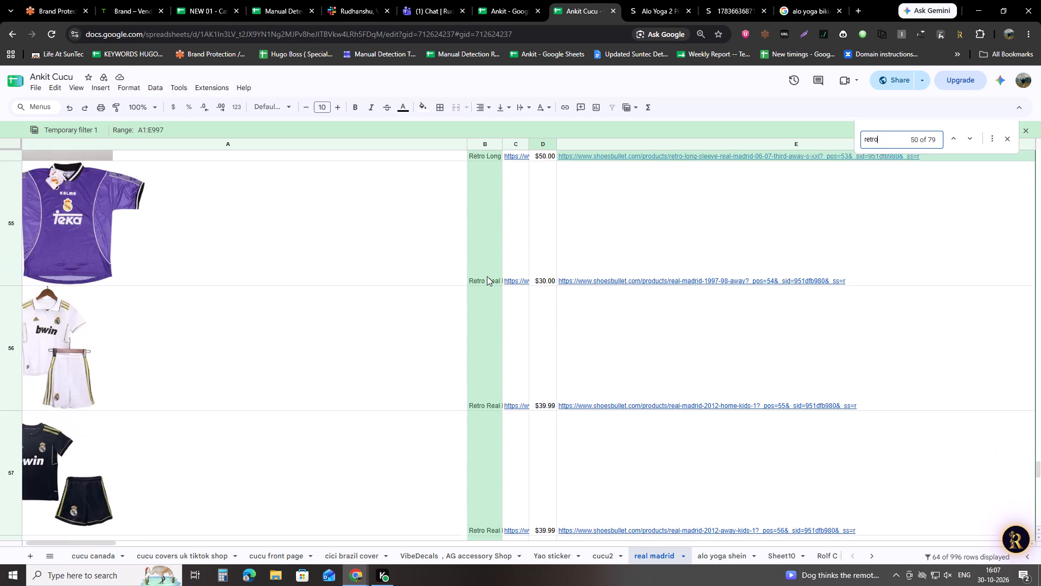
{"action": "scroll", "coordinate": [487, 276], "scroll_direction": "down", "scroll_amount": 6}
{"action": "scroll", "coordinate": [487, 276], "scroll_direction": "down", "scroll_amount": 19}
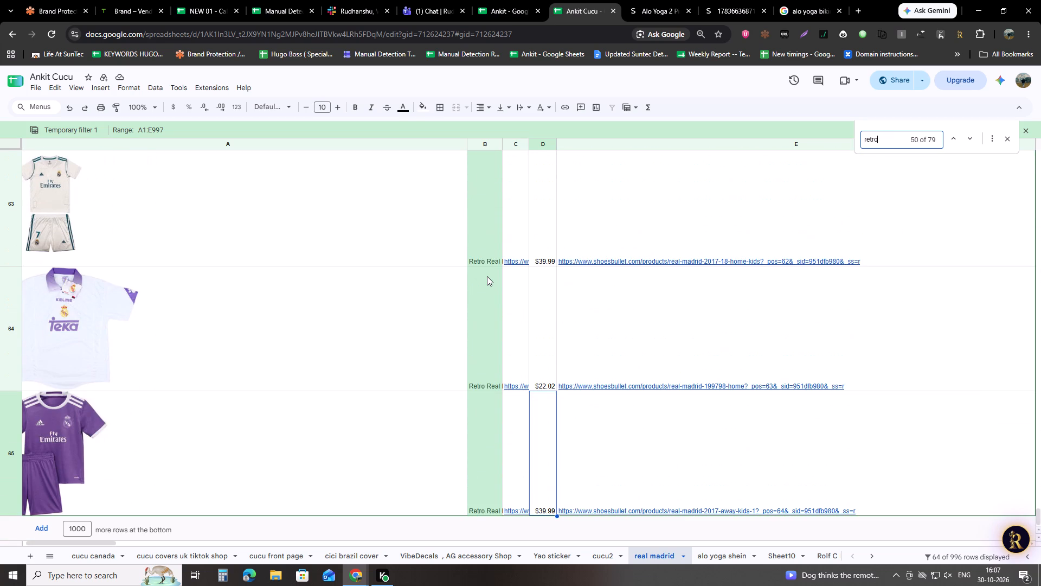
{"action": "scroll", "coordinate": [487, 276], "scroll_direction": "down", "scroll_amount": 6}
Step forward through the "retro" matches from row 42 to the end of the list and around to the first listings.
{"action": "triple_click", "coordinate": [975, 142]}
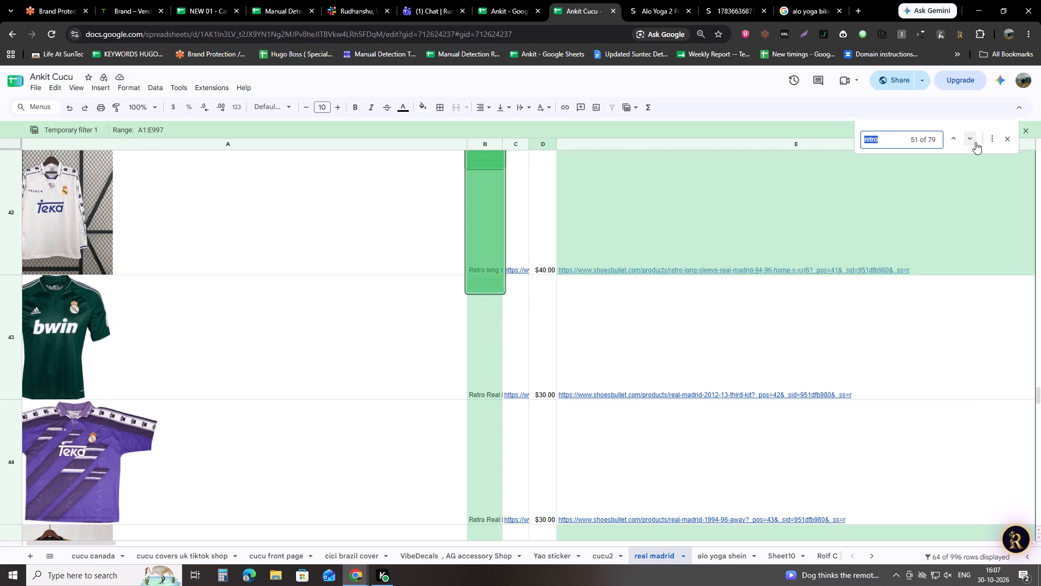
{"action": "triple_click", "coordinate": [975, 142]}
{"action": "triple_click", "coordinate": [975, 142]}
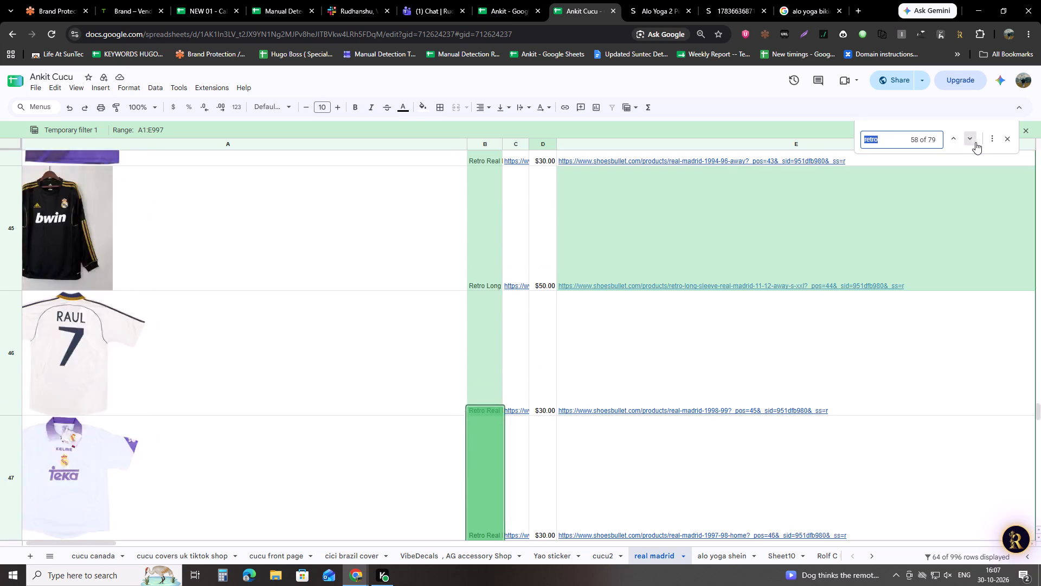
{"action": "triple_click", "coordinate": [975, 142]}
{"action": "triple_click", "coordinate": [975, 142]}
{"action": "triple_click", "coordinate": [975, 142]}
{"action": "triple_click", "coordinate": [975, 142]}
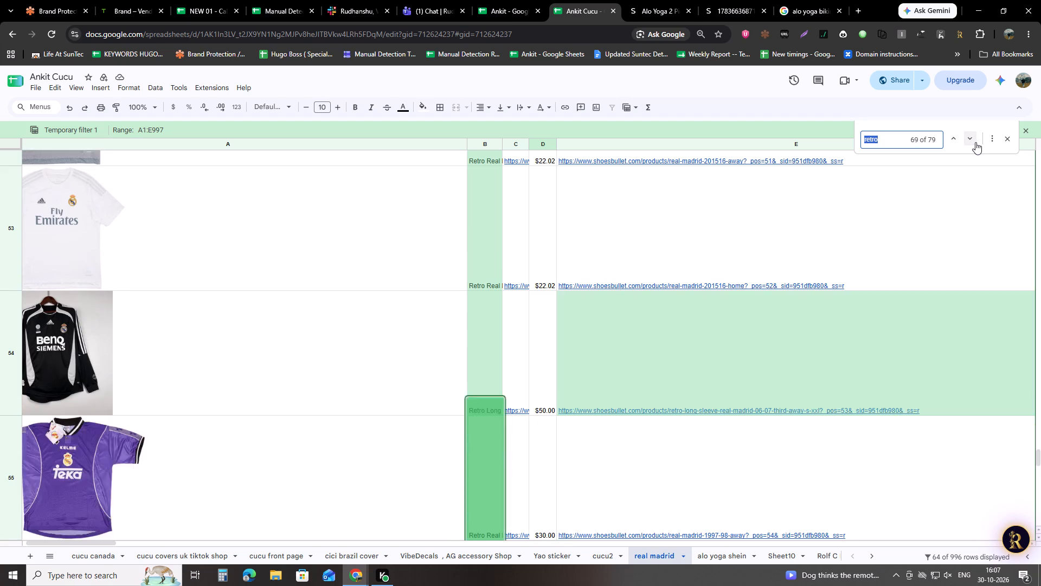
{"action": "triple_click", "coordinate": [975, 142]}
{"action": "triple_click", "coordinate": [975, 142]}
{"action": "triple_click", "coordinate": [975, 142]}
{"action": "triple_click", "coordinate": [975, 142]}
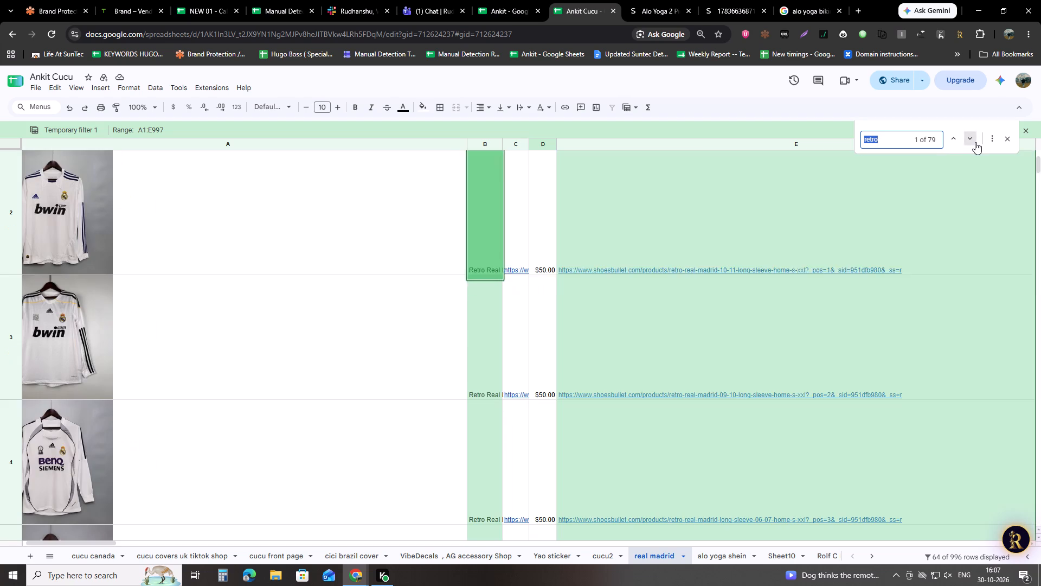
{"action": "double_click", "coordinate": [975, 142]}
Copy all product links in column E, from row 2 to the last listing, and switch to the Manual Detection Records spreadsheet.
{"action": "scroll", "coordinate": [762, 311], "scroll_direction": "up", "scroll_amount": 7}
{"action": "left_click", "coordinate": [734, 344]}
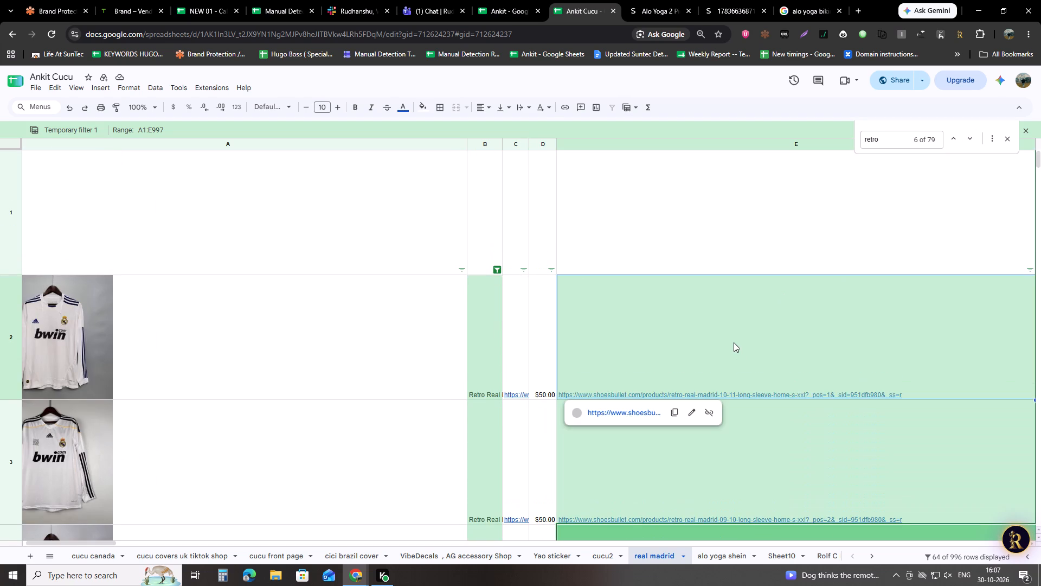
{"action": "key", "text": "Up"}
{"action": "key", "text": "Down"}
{"action": "key", "text": "ctrl+shift+Down"}
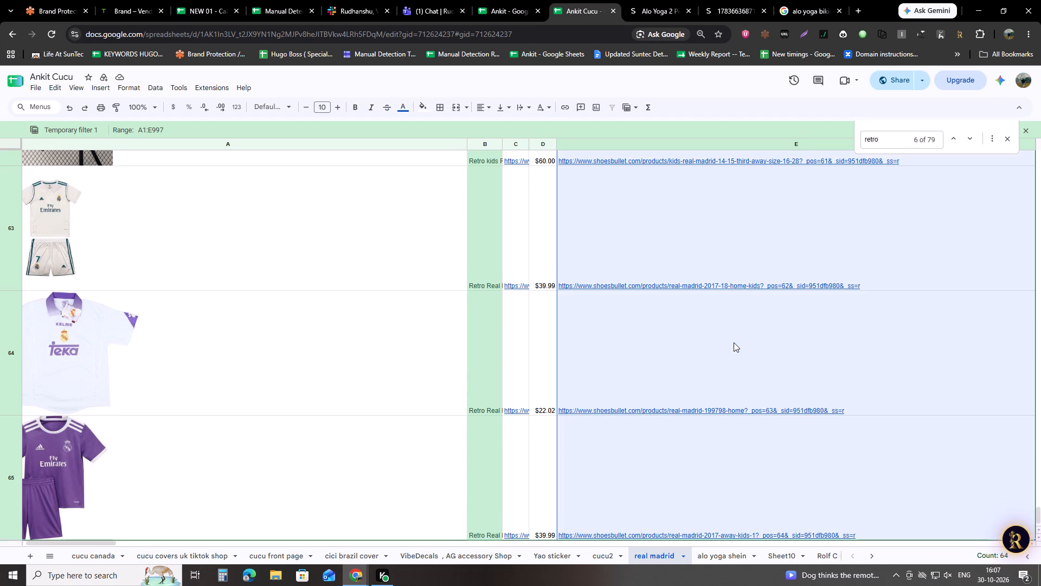
{"action": "key", "text": "shift+Down"}
{"action": "key", "text": "ctrl+c"}
{"action": "key", "text": "ctrl+c"}
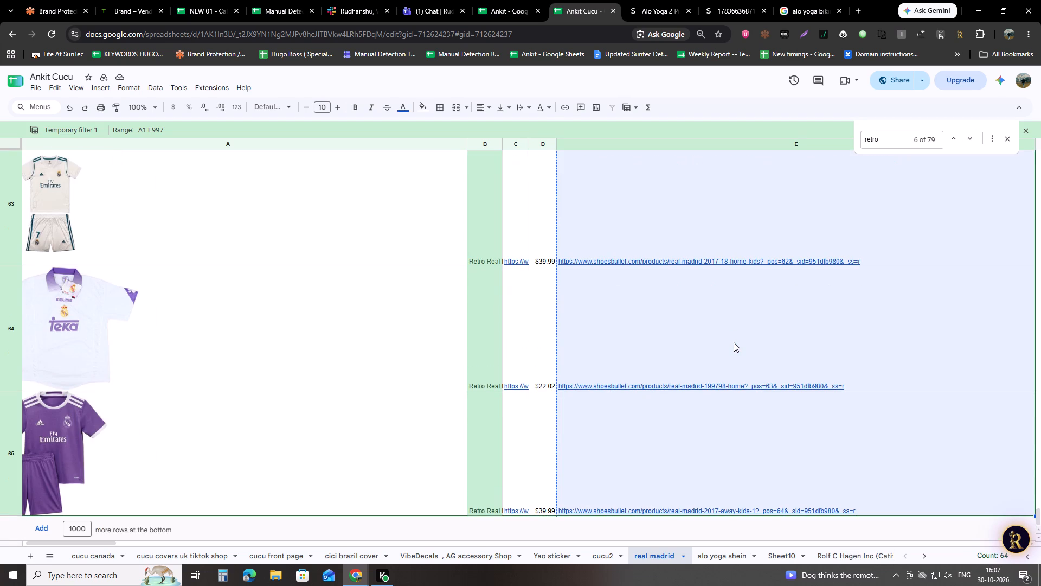
{"action": "key", "text": "ctrl+c"}
{"action": "key", "text": "ctrl+c"}
{"action": "key", "text": "ctrl+c"}
{"action": "left_click", "coordinate": [279, 0]}
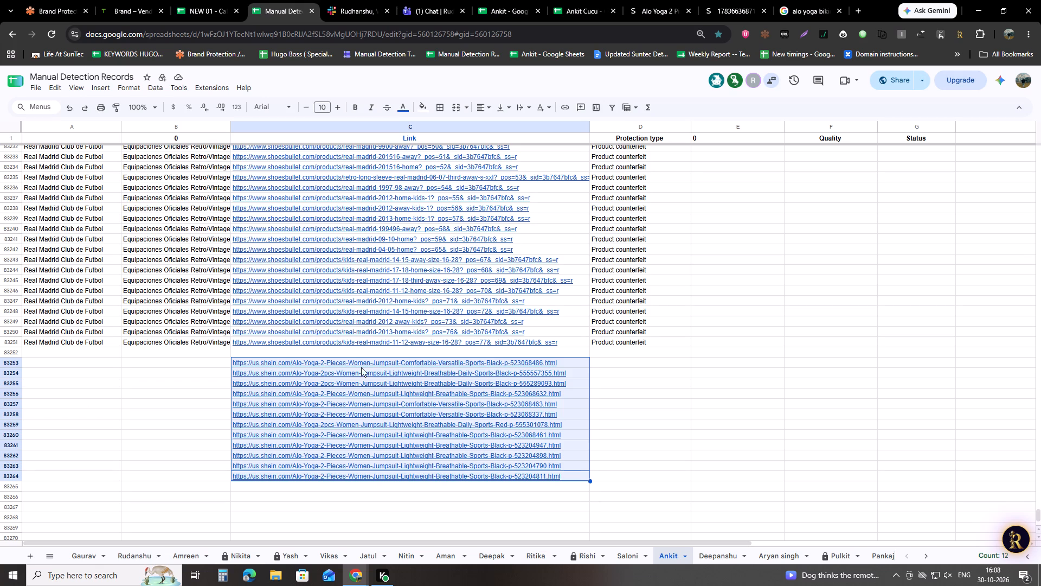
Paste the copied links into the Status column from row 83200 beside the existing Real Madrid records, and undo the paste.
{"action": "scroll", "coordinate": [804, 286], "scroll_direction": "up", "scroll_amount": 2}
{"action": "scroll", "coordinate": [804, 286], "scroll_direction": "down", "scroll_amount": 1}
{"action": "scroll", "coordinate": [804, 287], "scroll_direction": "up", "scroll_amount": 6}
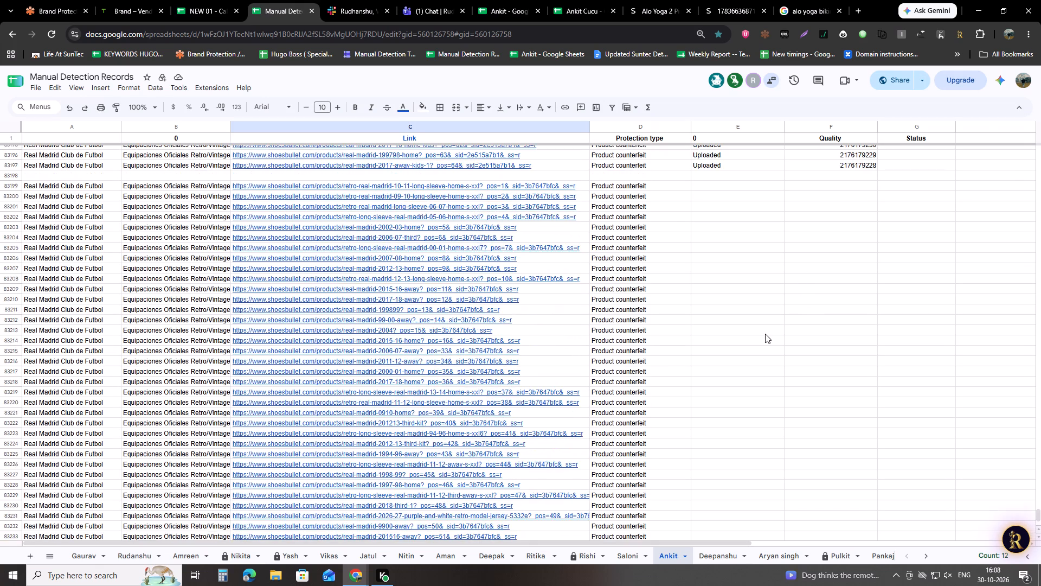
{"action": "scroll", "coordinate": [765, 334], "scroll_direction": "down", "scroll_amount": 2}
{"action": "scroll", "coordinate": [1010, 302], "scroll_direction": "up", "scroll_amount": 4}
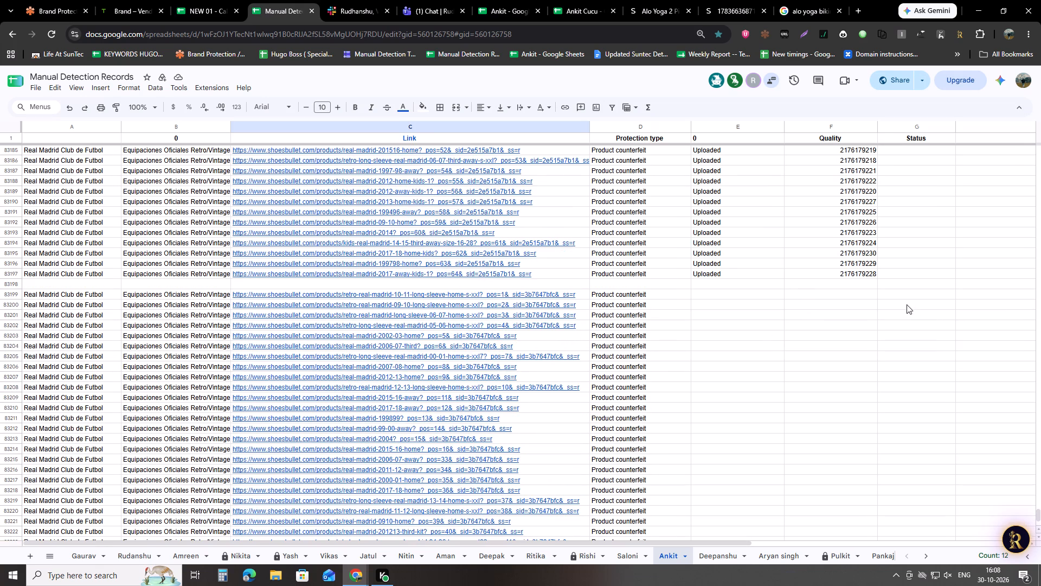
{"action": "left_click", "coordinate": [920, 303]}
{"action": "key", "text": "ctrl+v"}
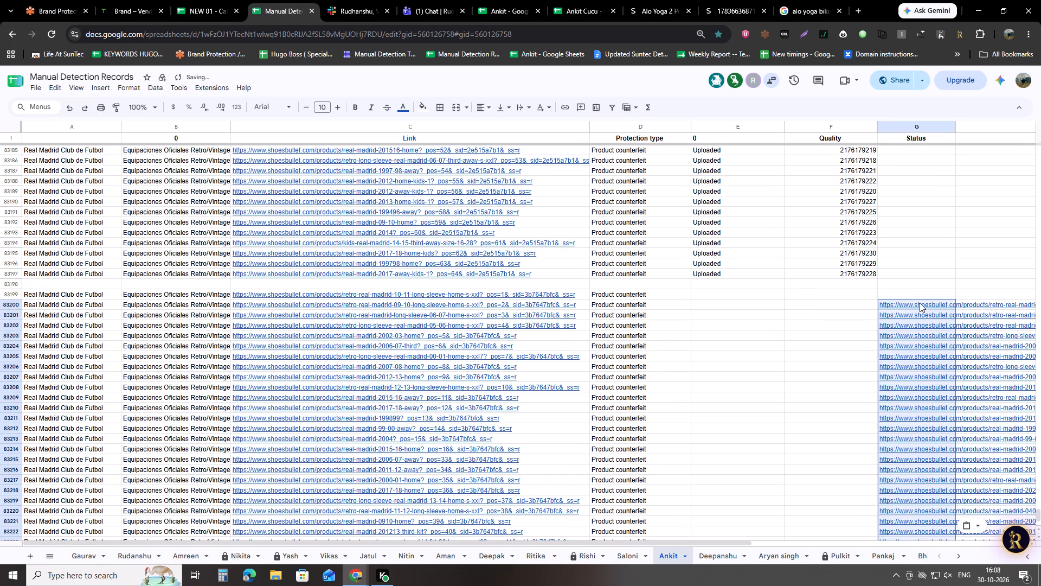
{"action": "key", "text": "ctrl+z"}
Paste the copied Shoes Bullet links into the Link column from row 83266, one blank row below the SHEIN Alo Yoga links.
{"action": "scroll", "coordinate": [764, 331], "scroll_direction": "down", "scroll_amount": 4}
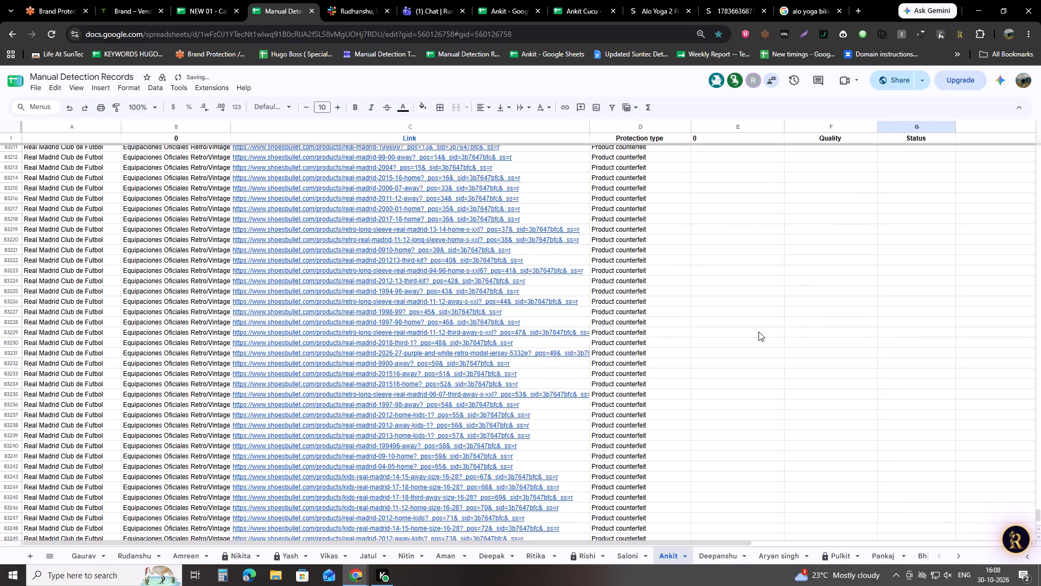
{"action": "scroll", "coordinate": [759, 332], "scroll_direction": "down", "scroll_amount": 8}
{"action": "left_click", "coordinate": [272, 335]}
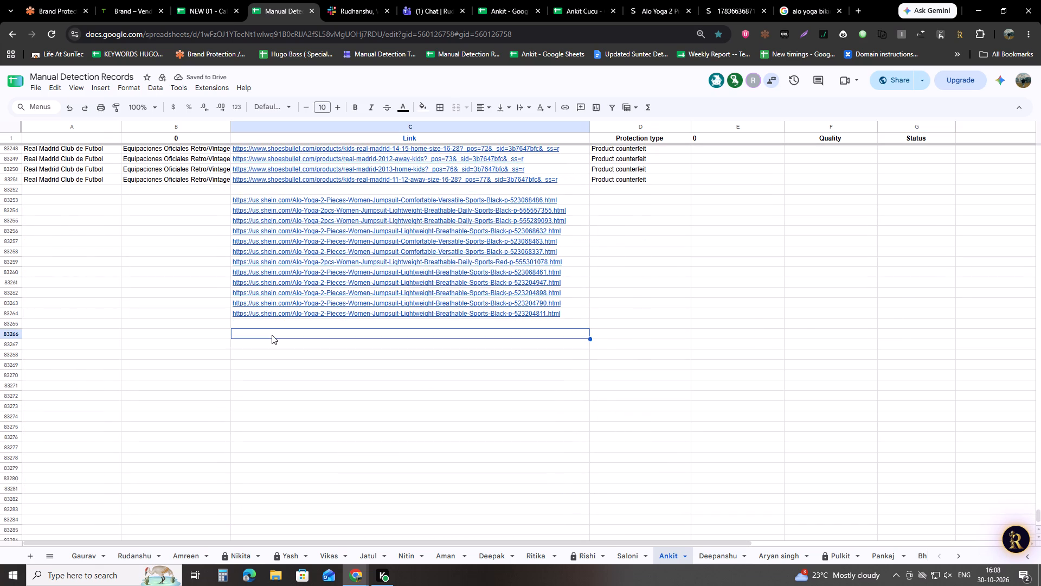
{"action": "key", "text": "ctrl+v"}
{"action": "left_click", "coordinate": [611, 372]}
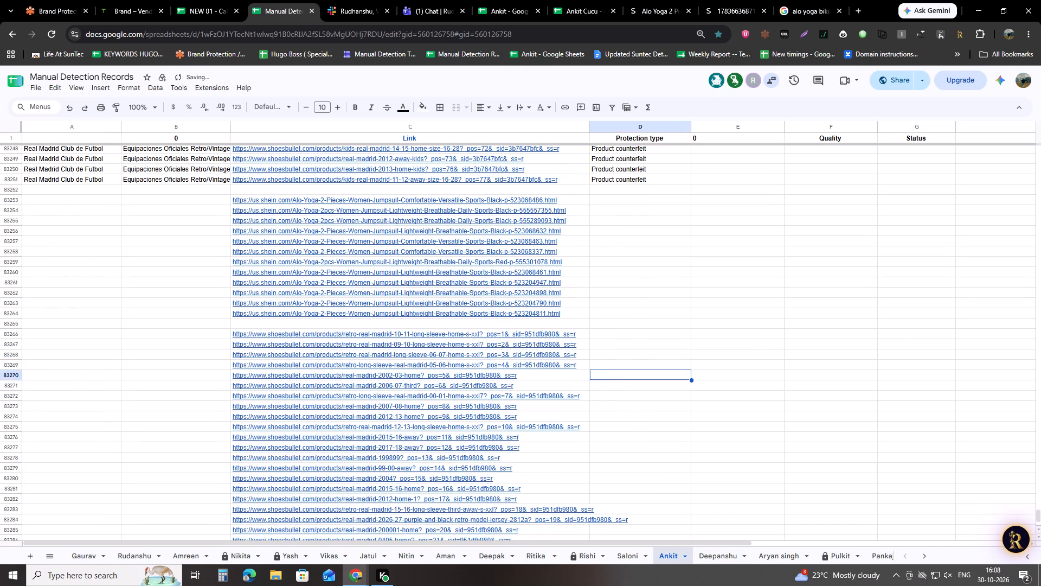
Switch to the Shoes Bullet search results and clear all previously grabbed product data from Galaxy Grabber.
{"action": "scroll", "coordinate": [564, 373], "scroll_direction": "down", "scroll_amount": 7}
{"action": "scroll", "coordinate": [500, 367], "scroll_direction": "down", "scroll_amount": 6}
{"action": "key", "text": "alt+Tab"}
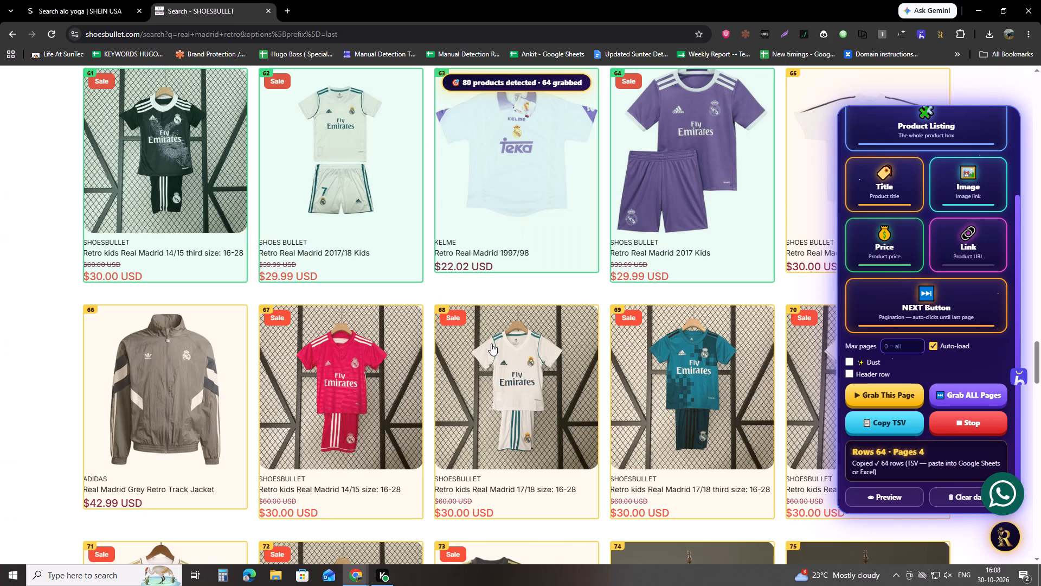
{"action": "middle_click", "coordinate": [1, 277]}
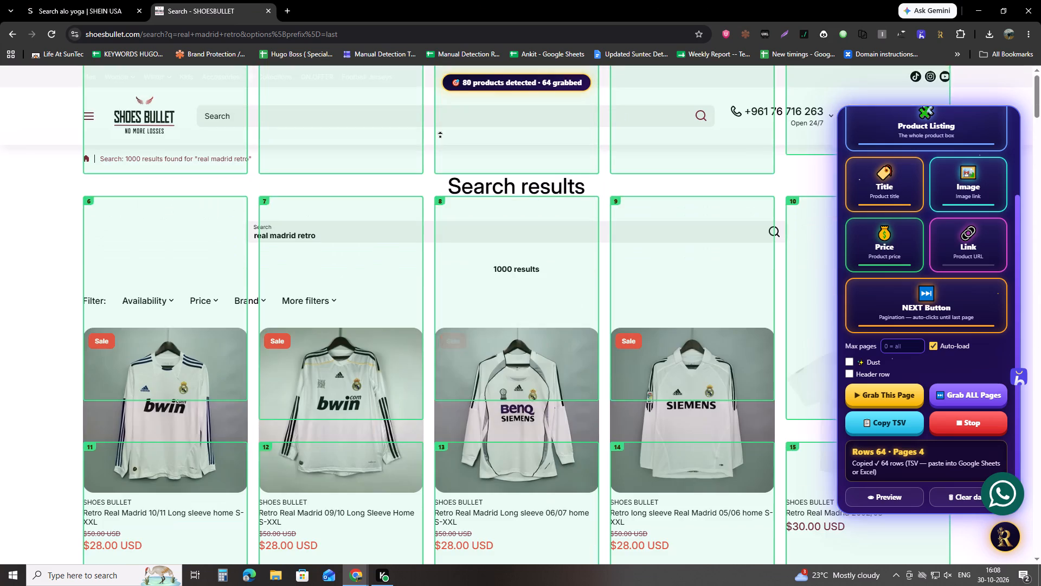
{"action": "middle_click", "coordinate": [28, 123]}
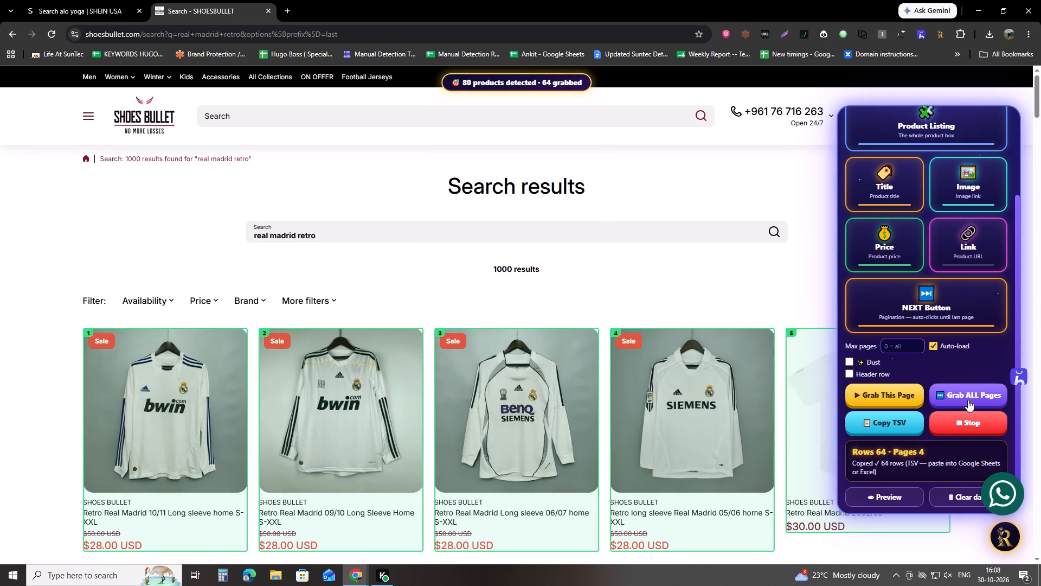
{"action": "left_click", "coordinate": [958, 491]}
{"action": "left_click", "coordinate": [960, 424]}
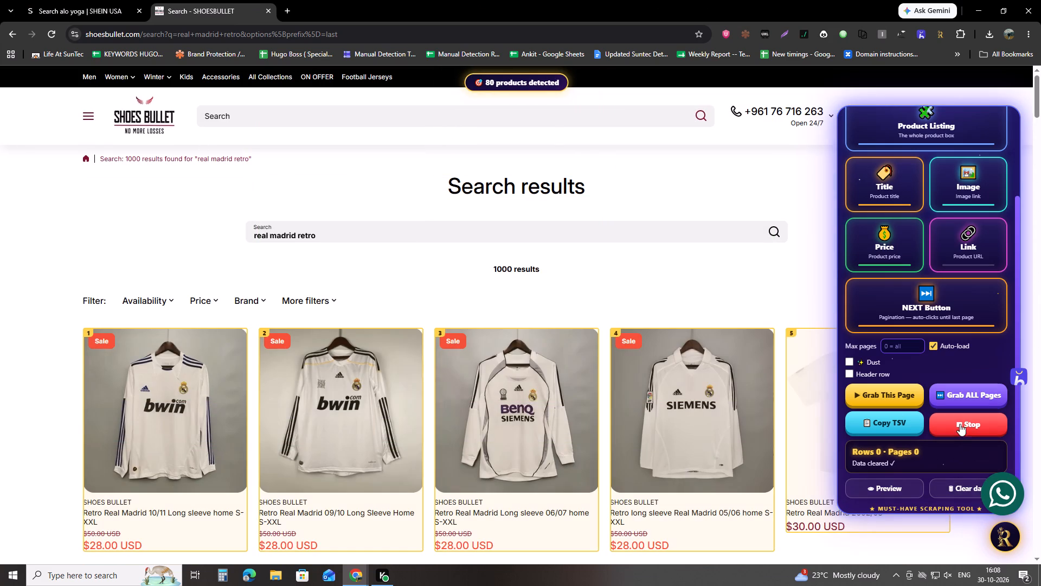
{"action": "left_click", "coordinate": [962, 469]}
{"action": "left_click", "coordinate": [962, 476]}
{"action": "triple_click", "coordinate": [962, 482]}
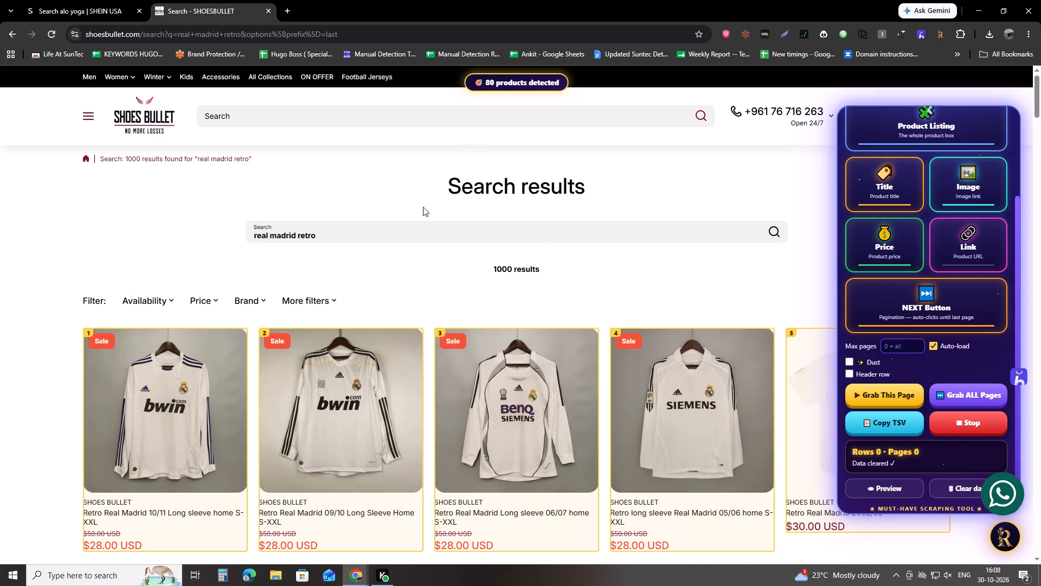
Return to the Shoes Bullet home page and search the store for "real madrid retro".
{"action": "left_click", "coordinate": [155, 117]}
{"action": "scroll", "coordinate": [929, 242], "scroll_direction": "up", "scroll_amount": 6}
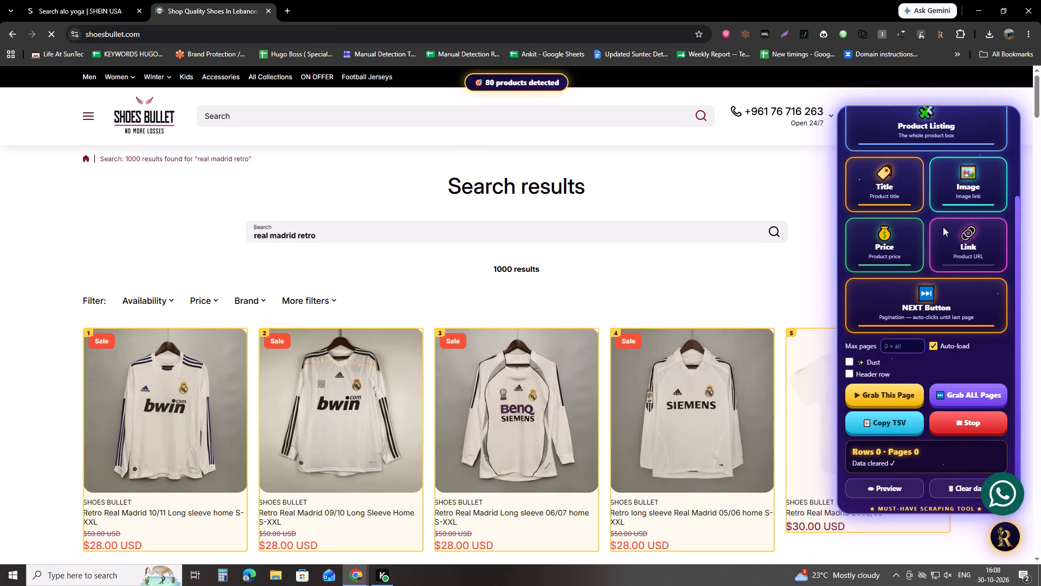
{"action": "scroll", "coordinate": [998, 171], "scroll_direction": "up", "scroll_amount": 5}
{"action": "left_click", "coordinate": [334, 135]}
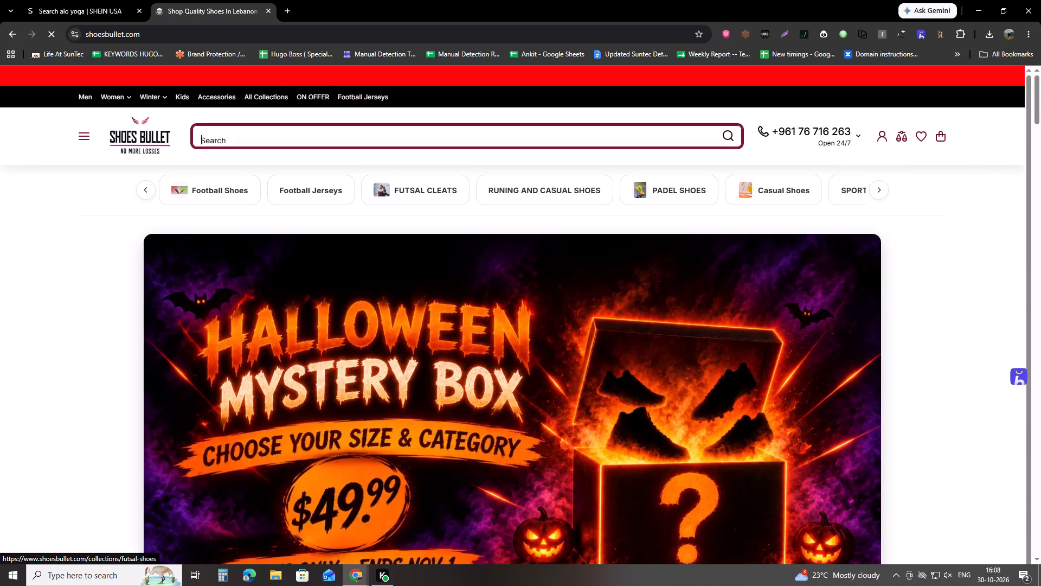
{"action": "type", "text": "real madrid retro"}
{"action": "key", "text": "Return"}
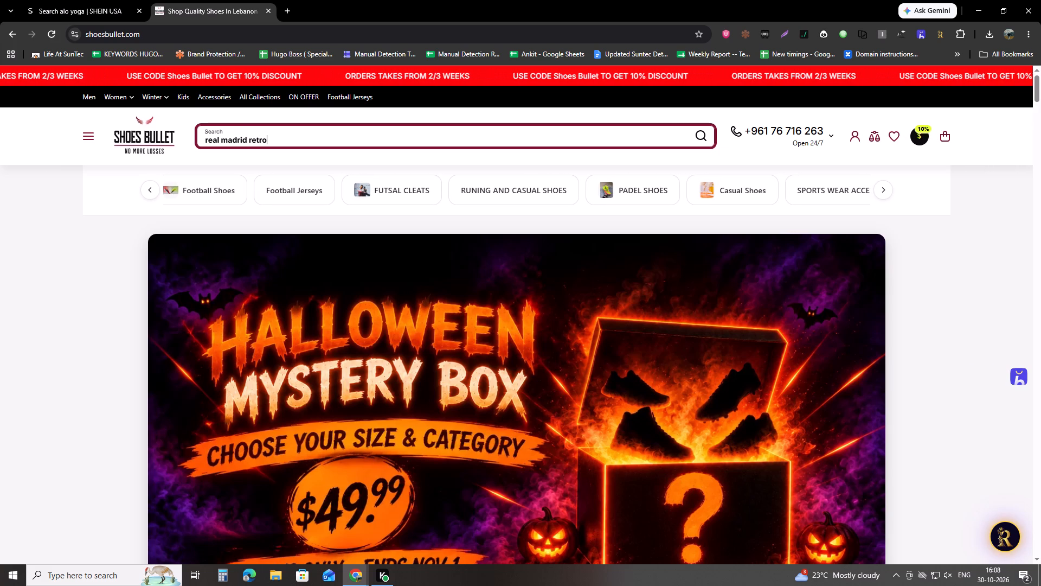
{"action": "key", "text": "Return"}
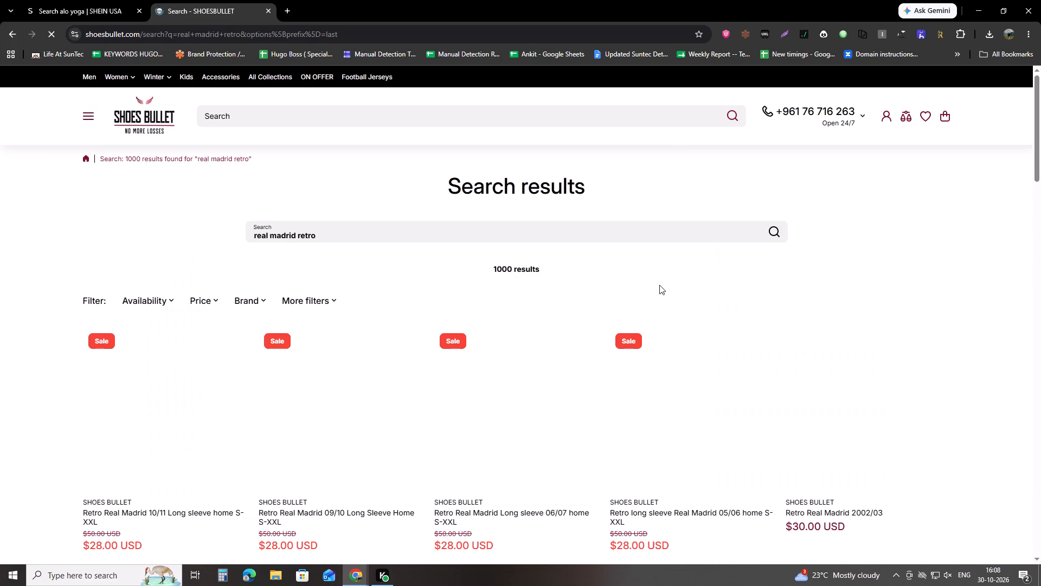
Reopen Galaxy Grabber at the end of the first results batch and assign Show More as its pagination control.
{"action": "scroll", "coordinate": [725, 263], "scroll_direction": "down", "scroll_amount": 5}
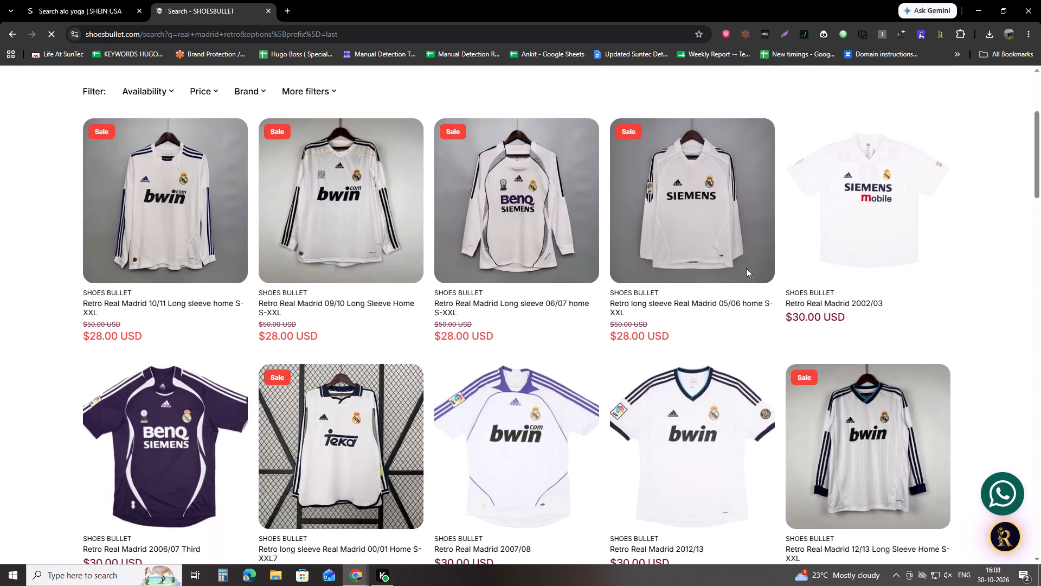
{"action": "scroll", "coordinate": [836, 318], "scroll_direction": "down", "scroll_amount": 11}
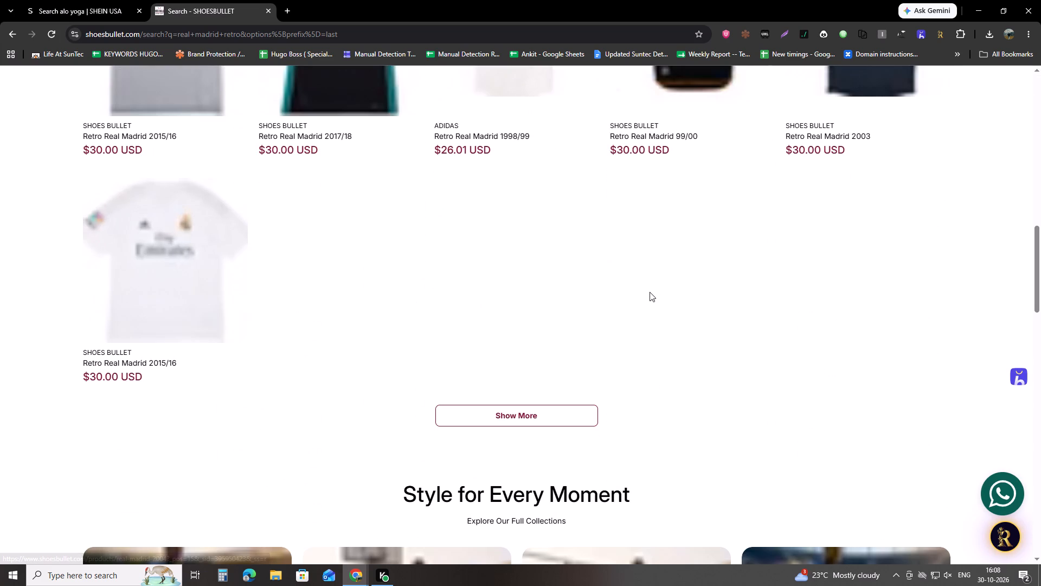
{"action": "left_click", "coordinate": [1006, 538]}
{"action": "left_click", "coordinate": [924, 423]}
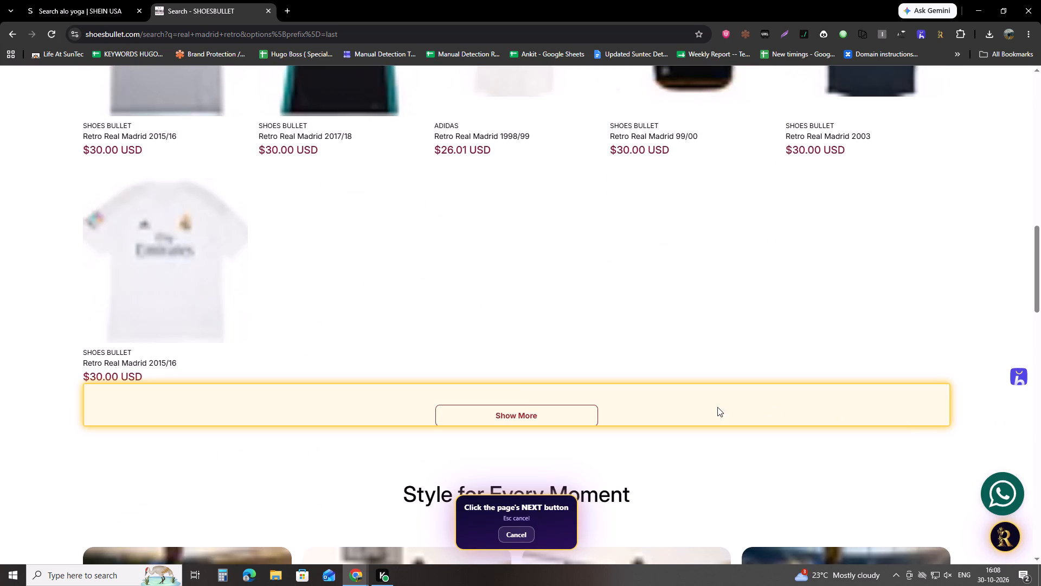
{"action": "left_click", "coordinate": [537, 409]}
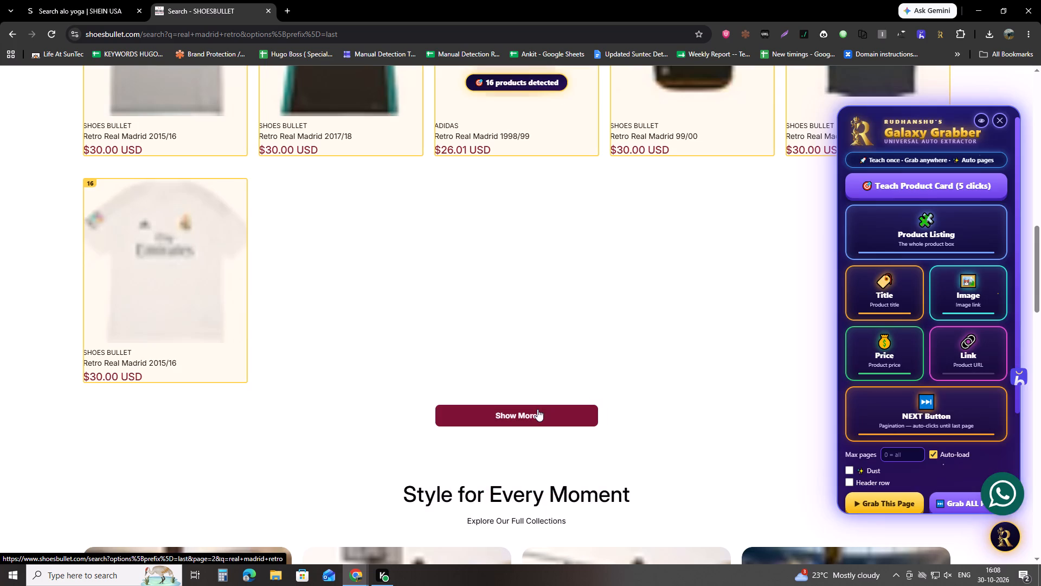
Grab the products from all result pages, stop the run at page 4, and copy the collected rows as TSV.
{"action": "scroll", "coordinate": [915, 476], "scroll_direction": "down", "scroll_amount": 1}
{"action": "left_click", "coordinate": [943, 455]}
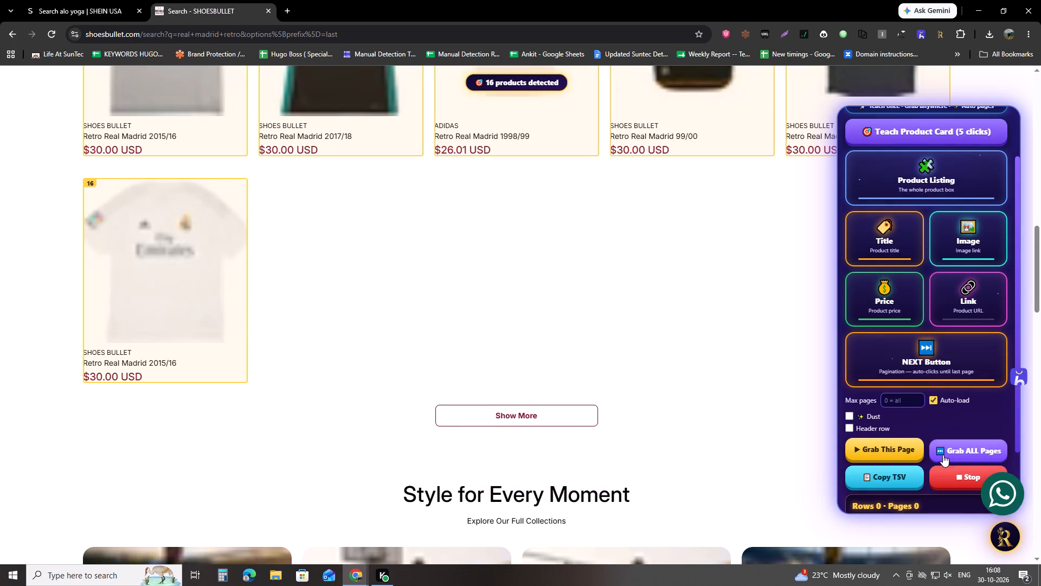
{"action": "scroll", "coordinate": [394, 331], "scroll_direction": "up", "scroll_amount": 4}
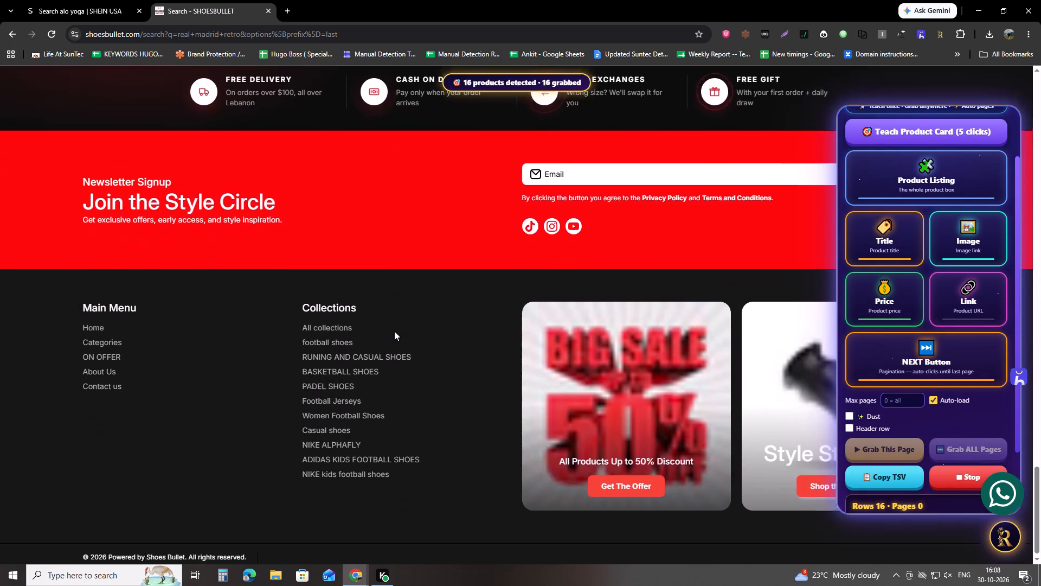
{"action": "scroll", "coordinate": [394, 331], "scroll_direction": "up", "scroll_amount": 8}
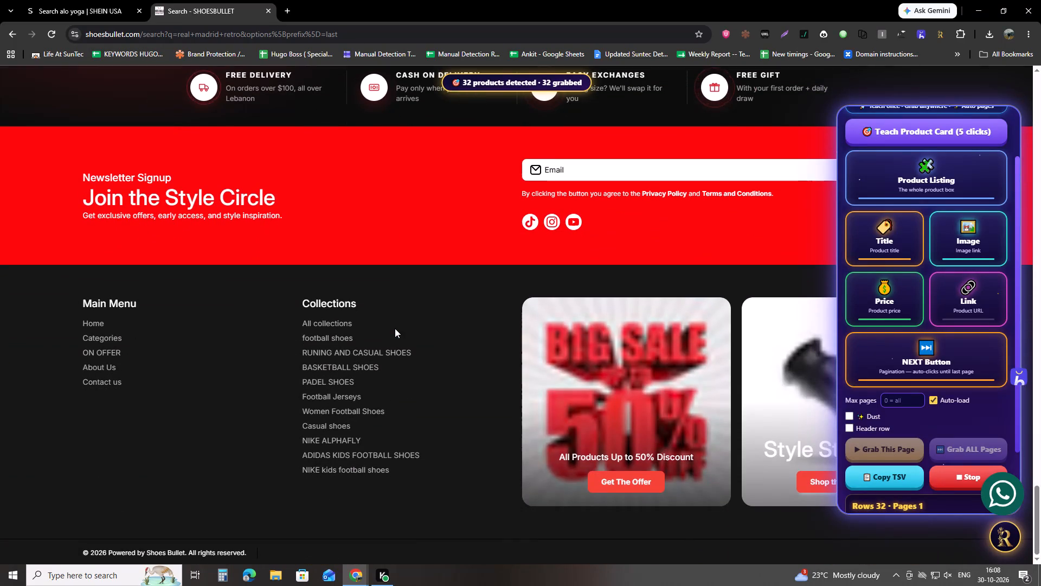
{"action": "scroll", "coordinate": [395, 328], "scroll_direction": "up", "scroll_amount": 7}
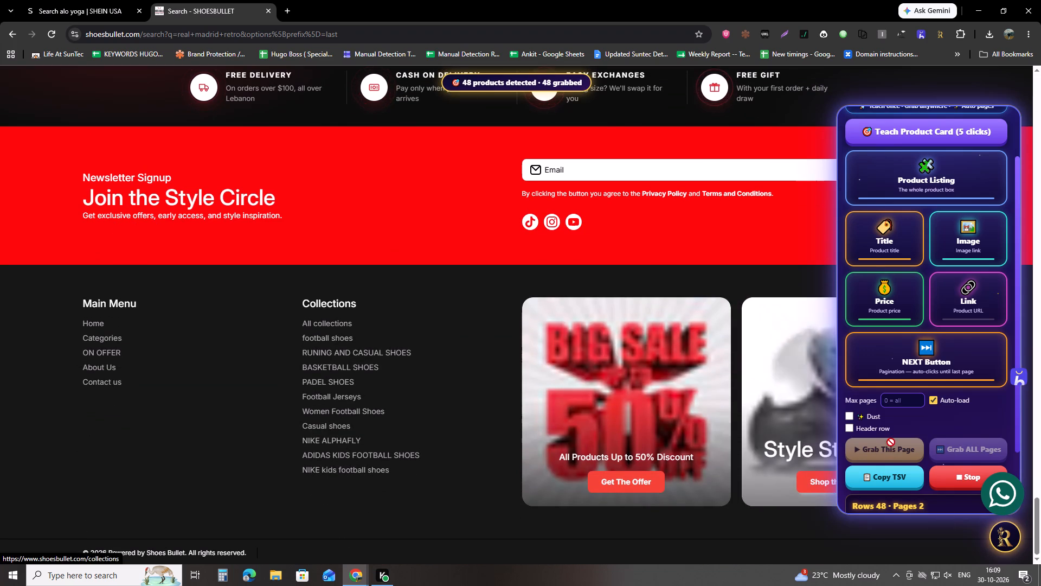
{"action": "scroll", "coordinate": [891, 442], "scroll_direction": "down", "scroll_amount": 2}
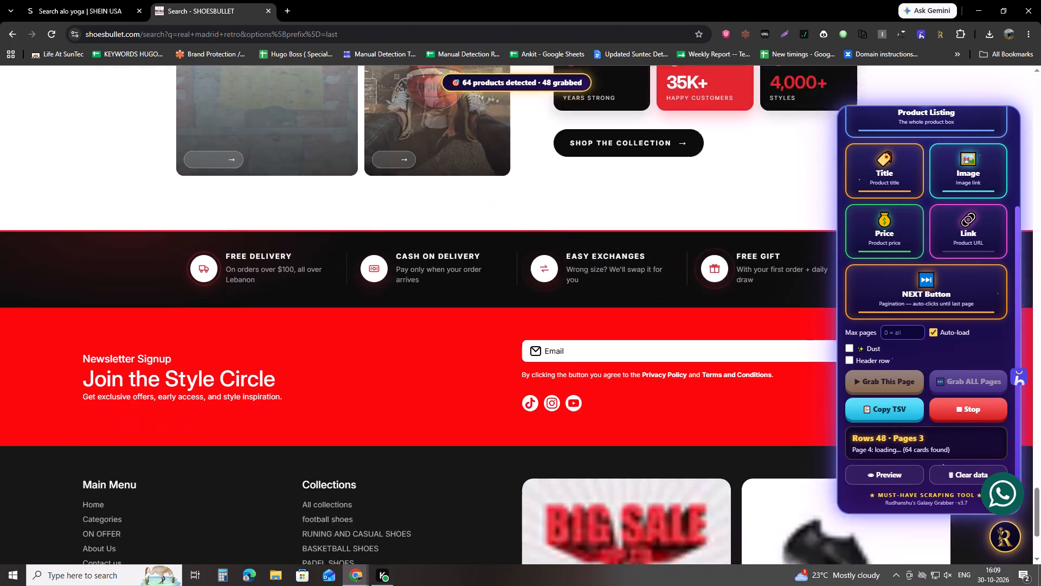
{"action": "left_click", "coordinate": [954, 415]}
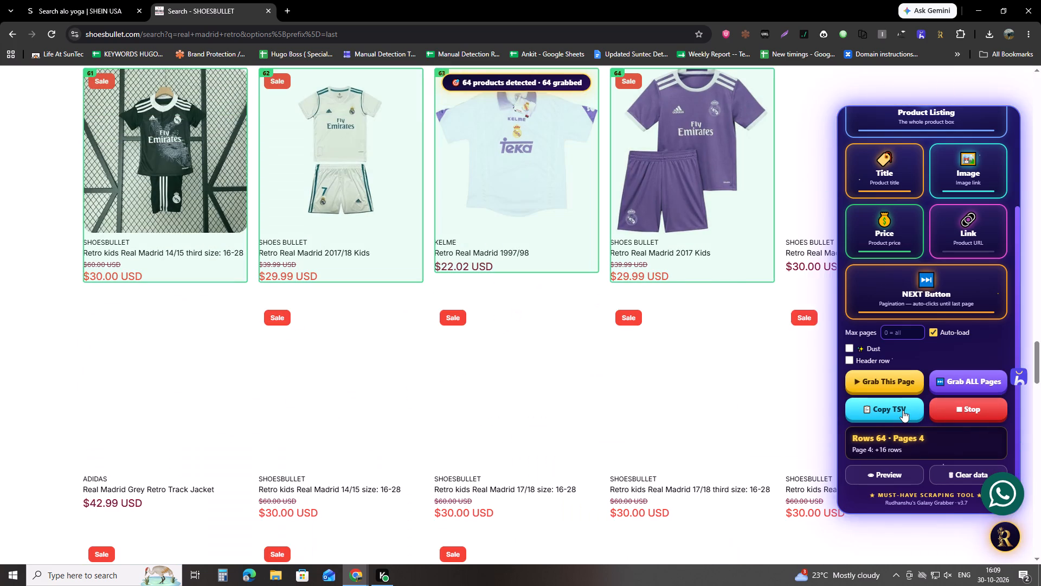
{"action": "triple_click", "coordinate": [903, 410]}
{"action": "triple_click", "coordinate": [902, 410]}
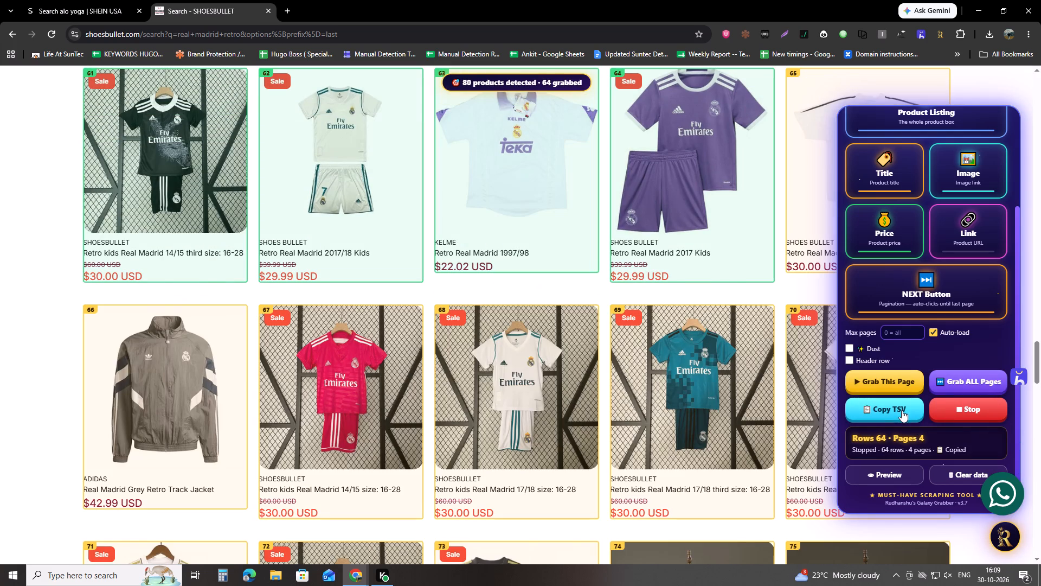
{"action": "key", "text": "alt+Tab"}
{"action": "left_click", "coordinate": [563, 0]}
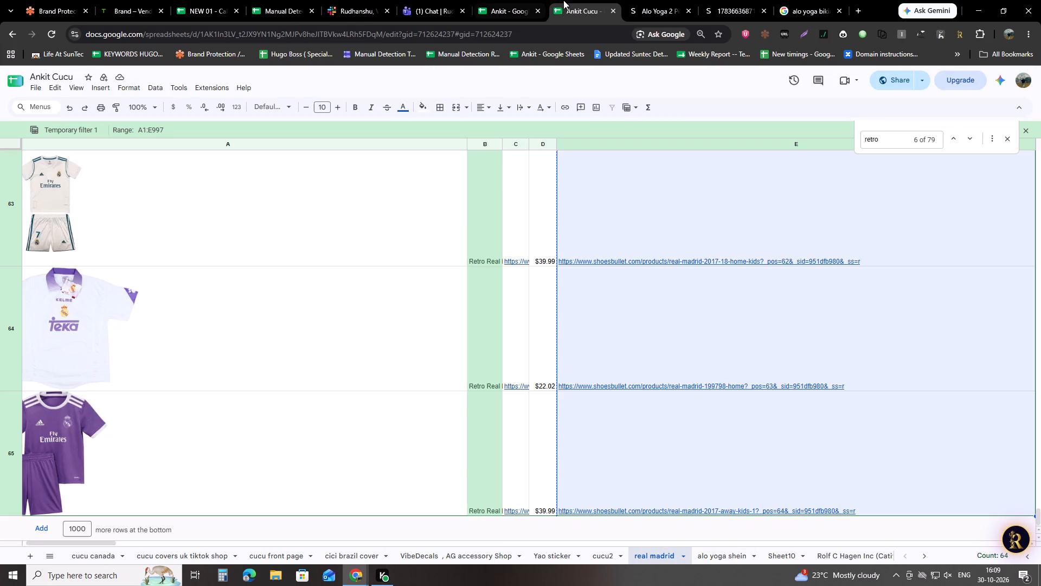
{"action": "scroll", "coordinate": [435, 310], "scroll_direction": "up", "scroll_amount": 19}
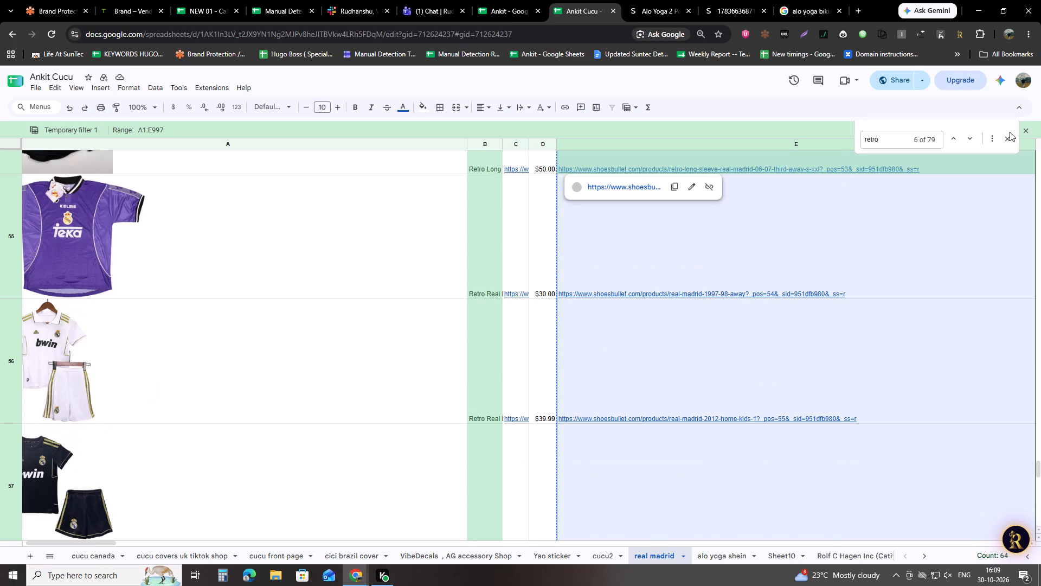
{"action": "left_click", "coordinate": [1006, 135]}
{"action": "scroll", "coordinate": [923, 232], "scroll_direction": "up", "scroll_amount": 6}
{"action": "left_click", "coordinate": [1036, 129]}
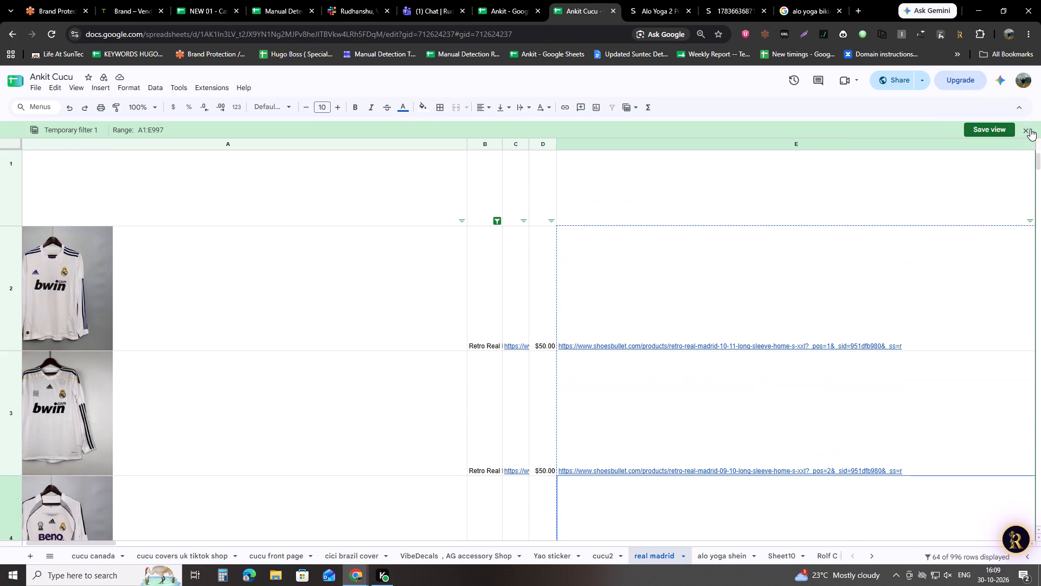
{"action": "left_click", "coordinate": [1030, 129]}
{"action": "left_click", "coordinate": [548, 360]}
{"action": "scroll", "coordinate": [548, 360], "scroll_direction": "up", "scroll_amount": 6}
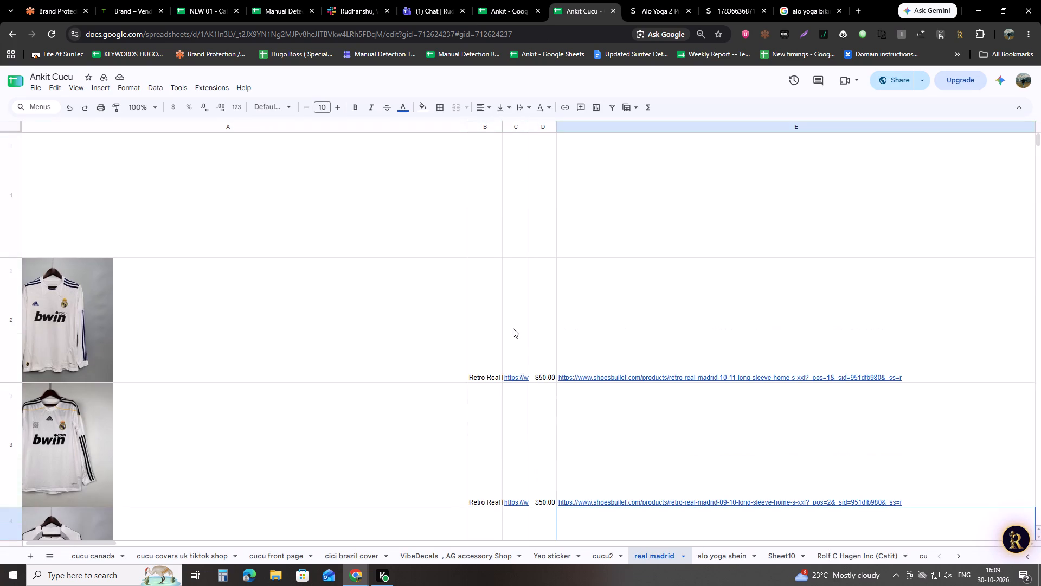
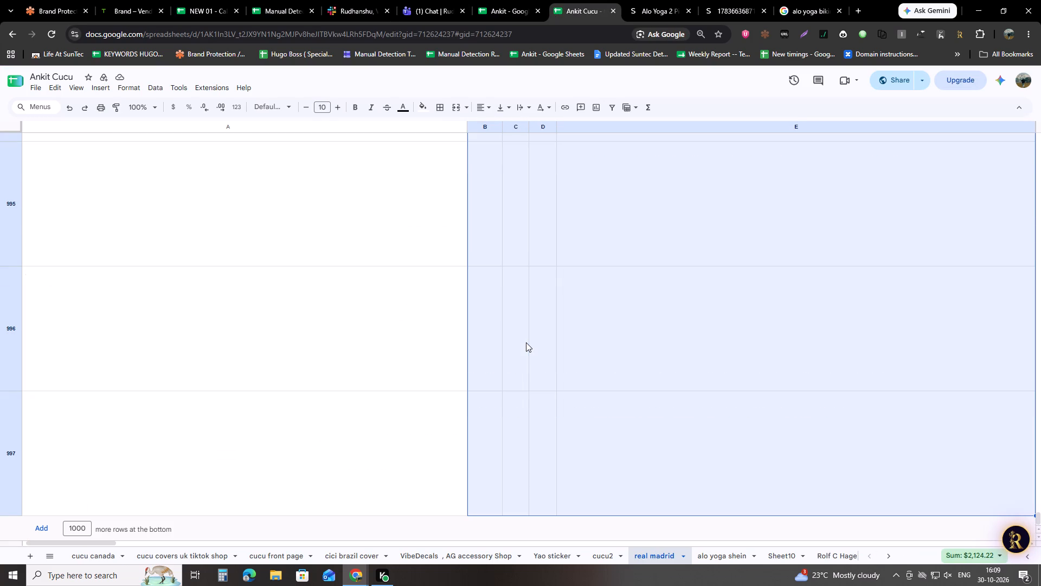
Clear the old product data from columns B to E of the real madrid sheet and paste the grabbed rows starting at B2.
{"action": "key", "text": "Delete"}
{"action": "key", "text": "ctrl+Up"}
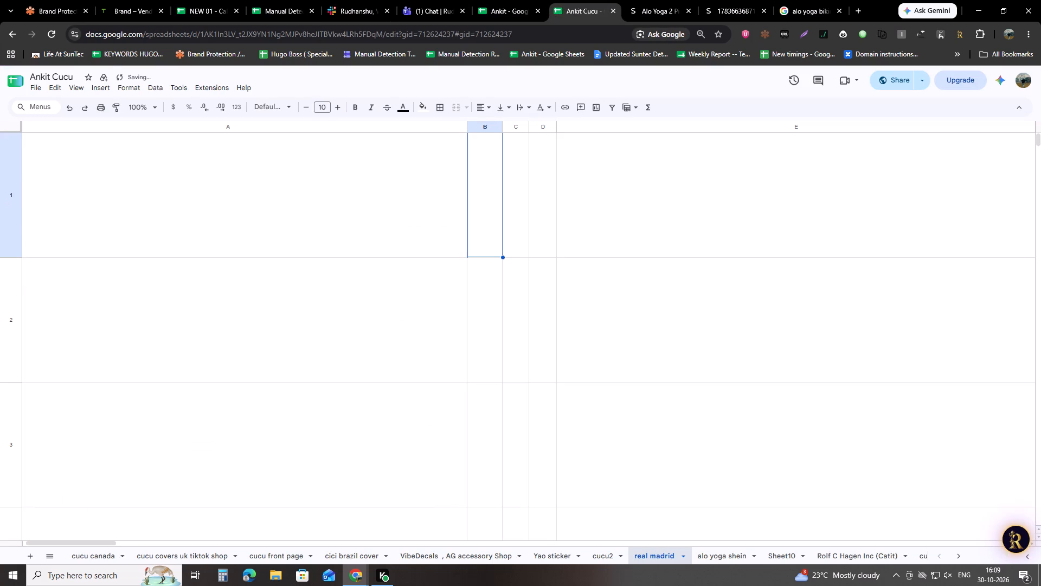
{"action": "key", "text": "ctrl+Up"}
{"action": "key", "text": "Down"}
{"action": "key", "text": "ctrl+v"}
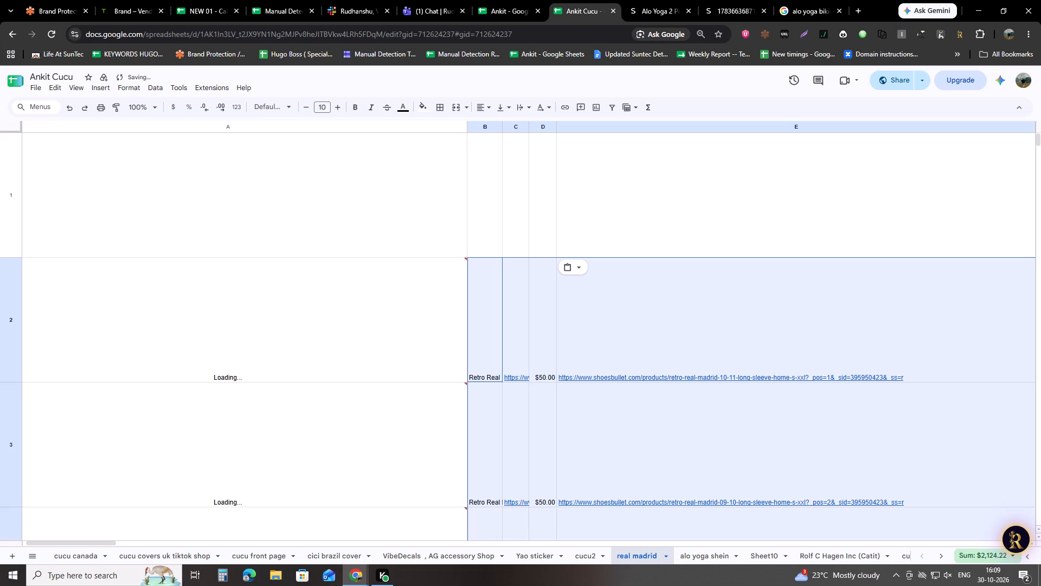
Create a filter view over the whole sheet and filter column B to all values matching "retr".
{"action": "key", "text": "Down"}
{"action": "key", "text": "Up"}
{"action": "key", "text": "Up"}
{"action": "key", "text": "ctrl+a"}
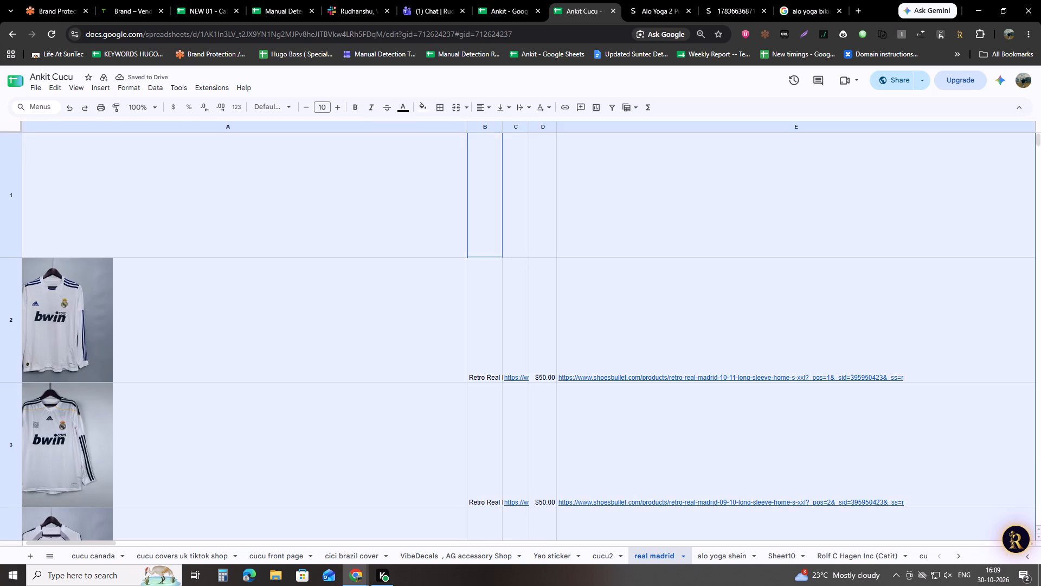
{"action": "key", "text": "ctrl+a"}
{"action": "left_click", "coordinate": [627, 112]}
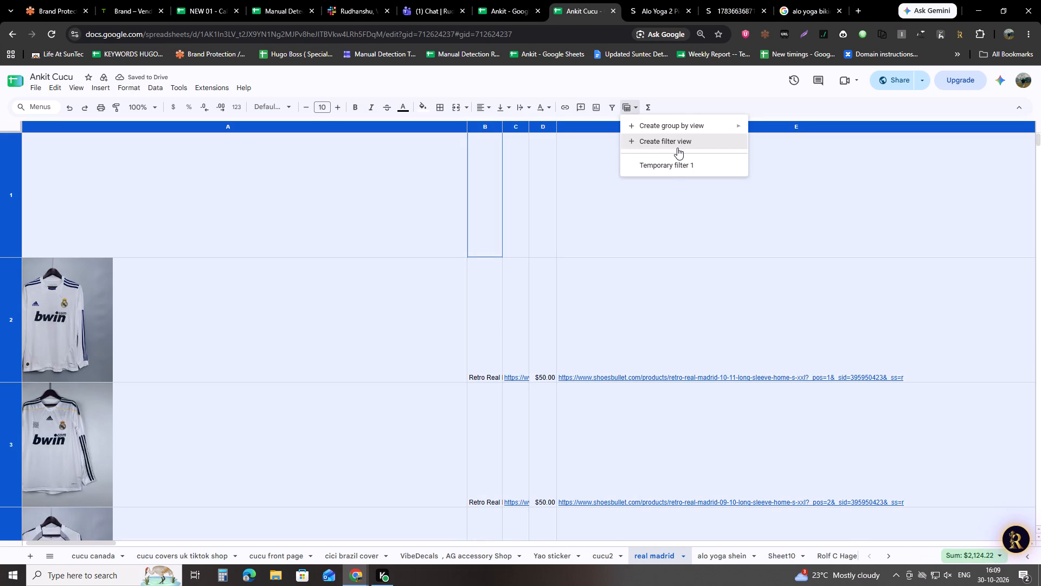
{"action": "left_click", "coordinate": [667, 145]}
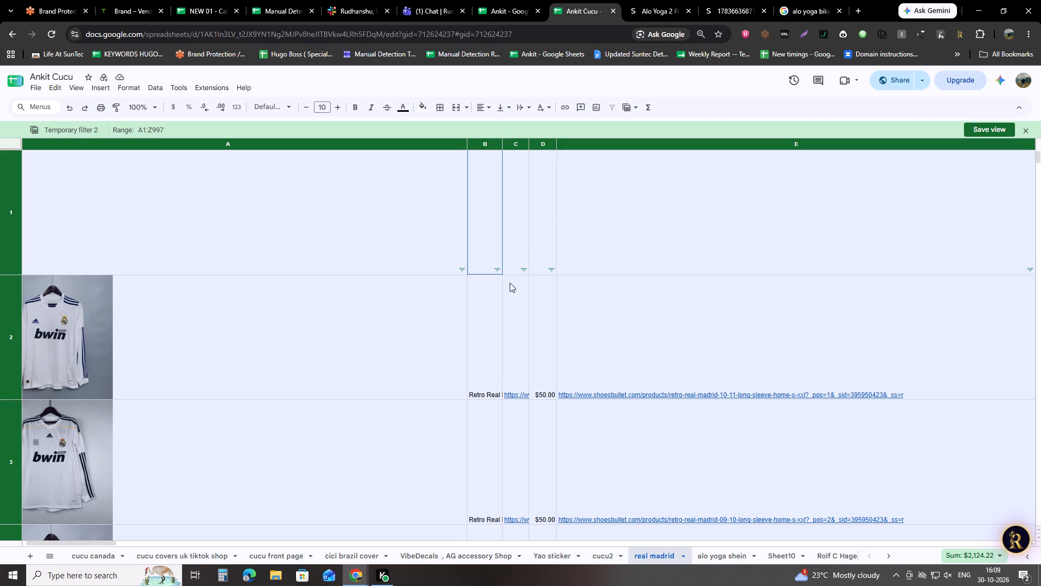
{"action": "left_click", "coordinate": [494, 269]}
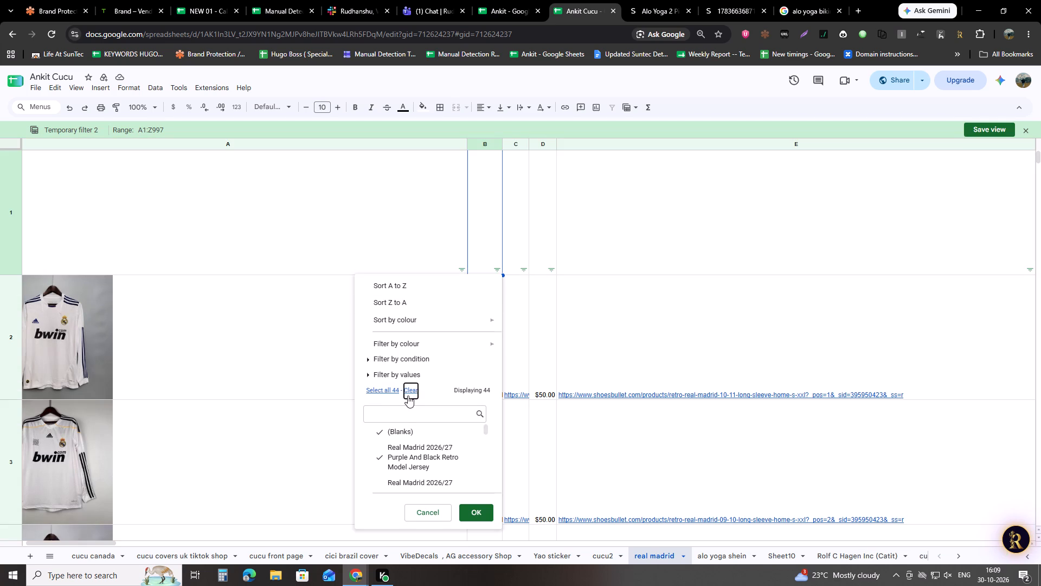
{"action": "left_click", "coordinate": [408, 396]}
{"action": "left_click", "coordinate": [417, 421]}
{"action": "type", "text": "re"}
{"action": "key", "text": "t"}
{"action": "key", "text": "r"}
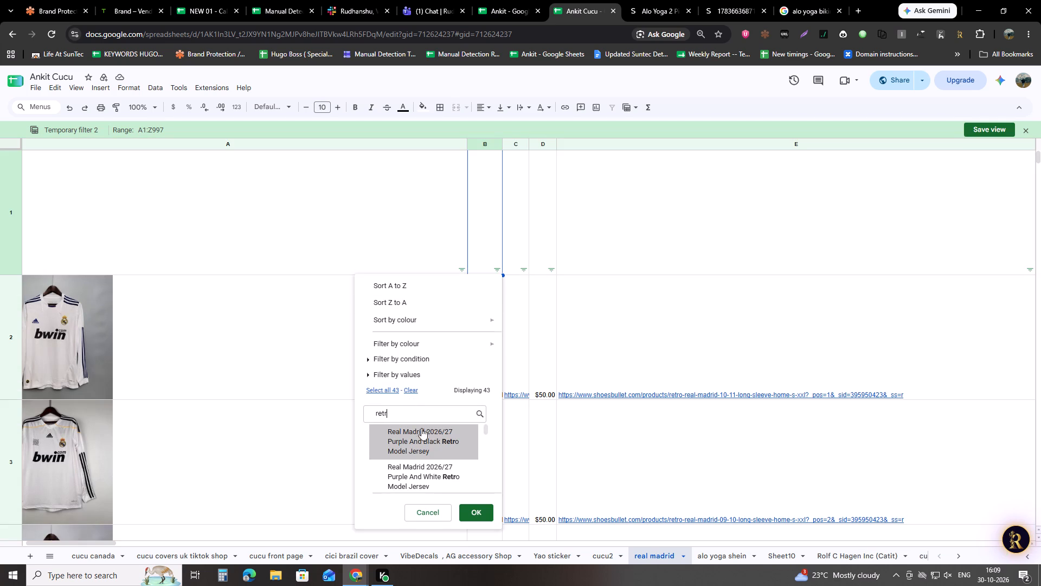
{"action": "left_click", "coordinate": [383, 396]}
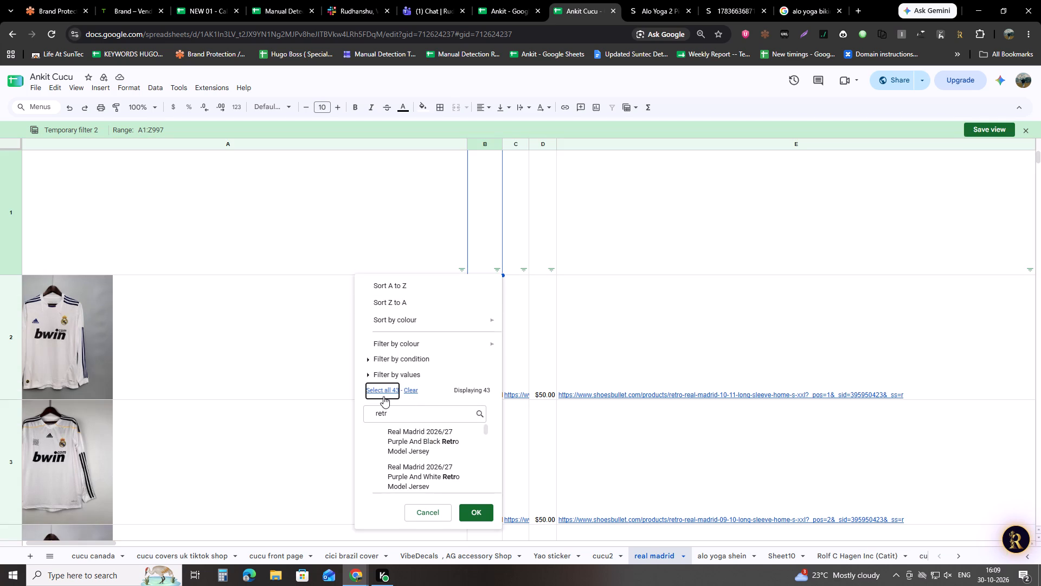
{"action": "left_click", "coordinate": [468, 509]}
Review the product images, prices and links of the filtered Real Madrid rows down to the end of the sheet.
{"action": "scroll", "coordinate": [443, 348], "scroll_direction": "down", "scroll_amount": 5}
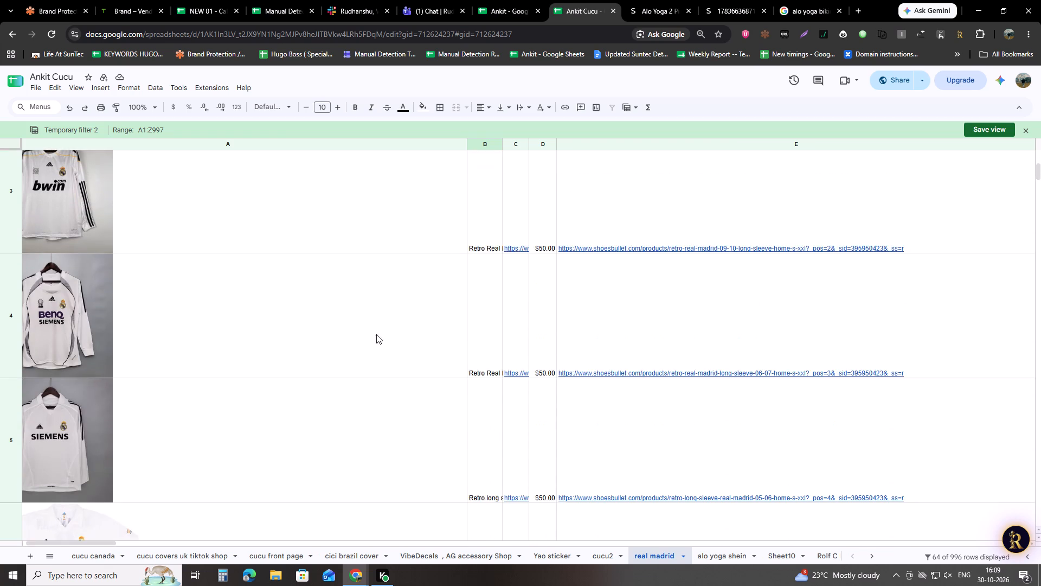
{"action": "scroll", "coordinate": [353, 334], "scroll_direction": "down", "scroll_amount": 20}
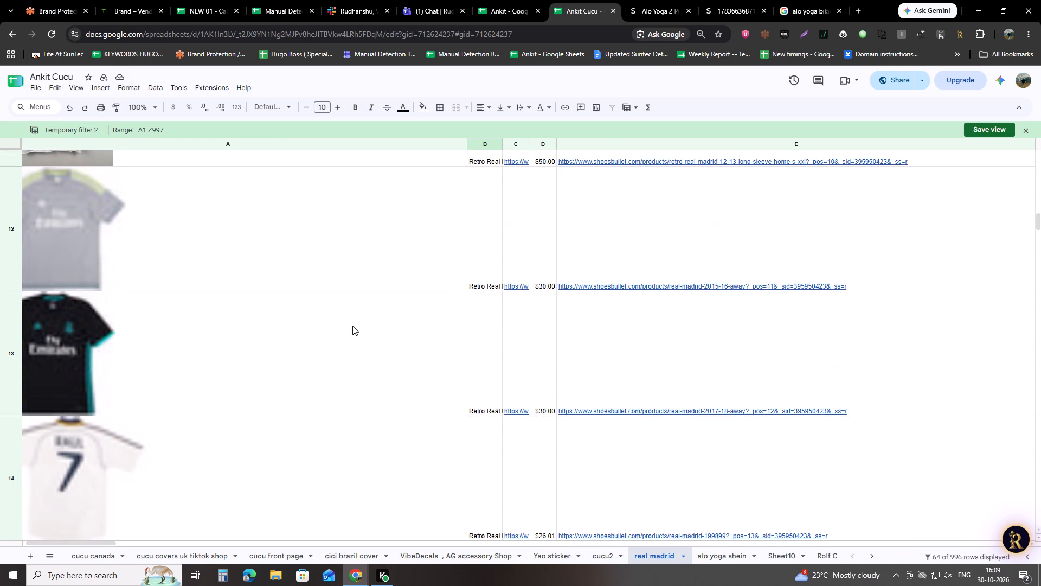
{"action": "scroll", "coordinate": [352, 326], "scroll_direction": "down", "scroll_amount": 16}
{"action": "scroll", "coordinate": [352, 326], "scroll_direction": "down", "scroll_amount": 17}
{"action": "scroll", "coordinate": [352, 326], "scroll_direction": "down", "scroll_amount": 6}
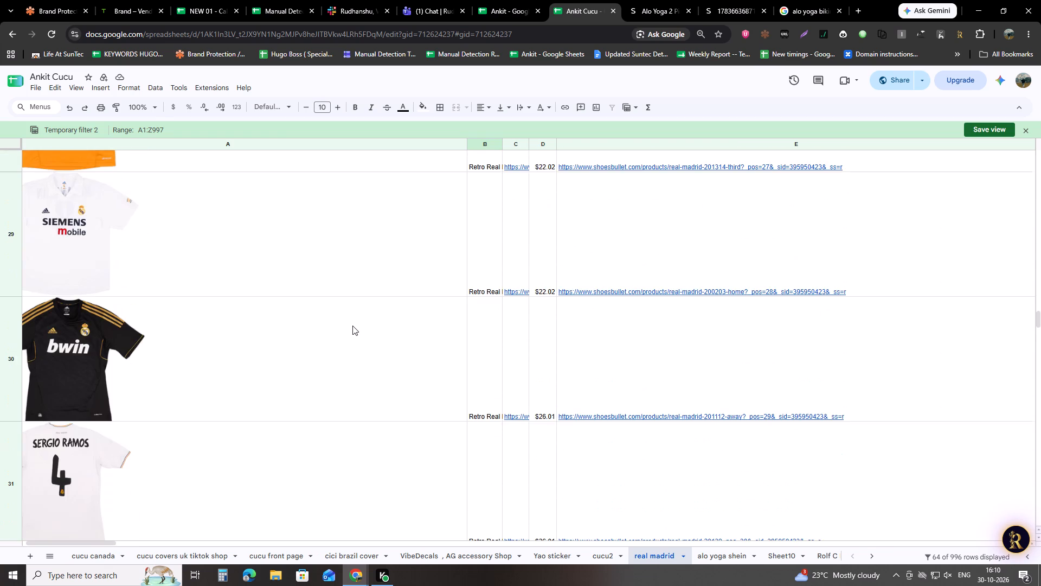
{"action": "scroll", "coordinate": [352, 326], "scroll_direction": "down", "scroll_amount": 13}
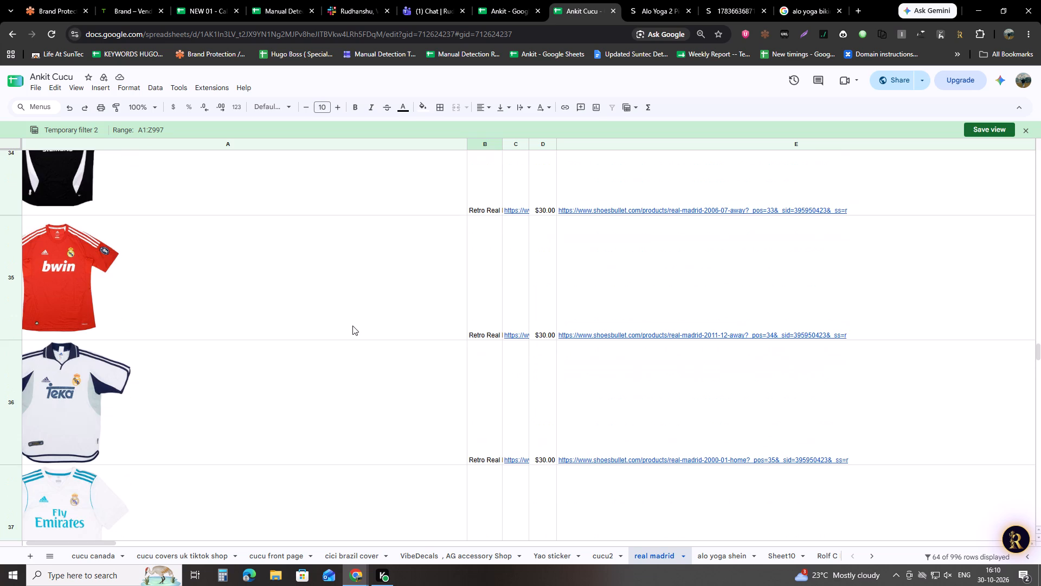
{"action": "scroll", "coordinate": [352, 326], "scroll_direction": "down", "scroll_amount": 18}
{"action": "scroll", "coordinate": [352, 326], "scroll_direction": "down", "scroll_amount": 6}
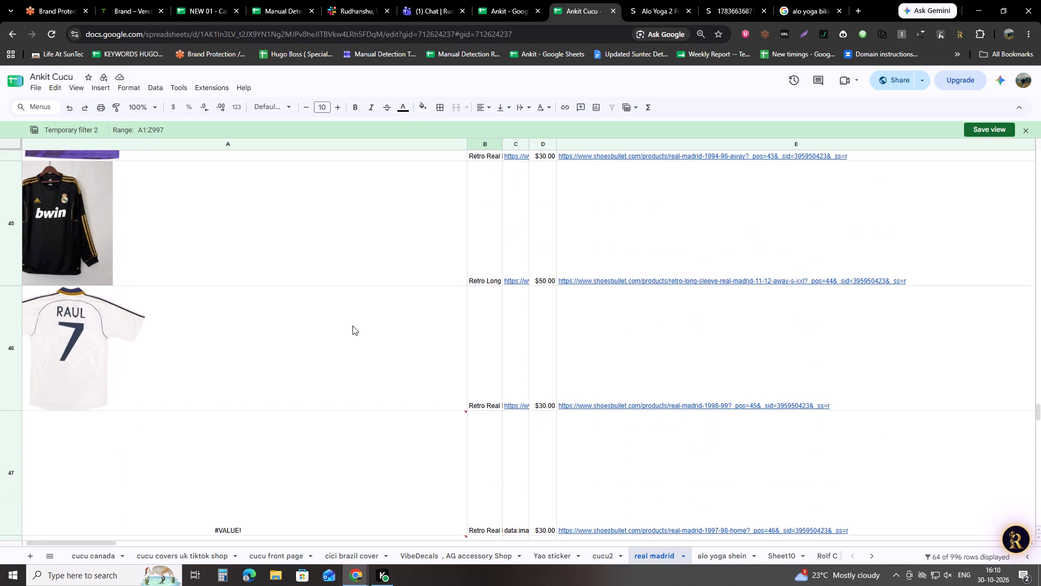
{"action": "scroll", "coordinate": [352, 326], "scroll_direction": "down", "scroll_amount": 8}
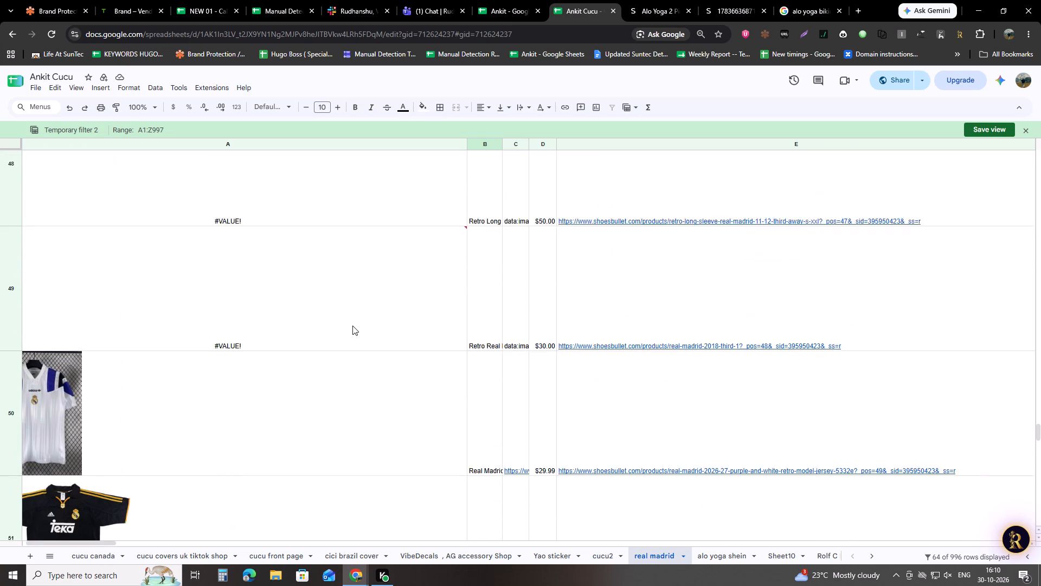
{"action": "scroll", "coordinate": [352, 326], "scroll_direction": "down", "scroll_amount": 19}
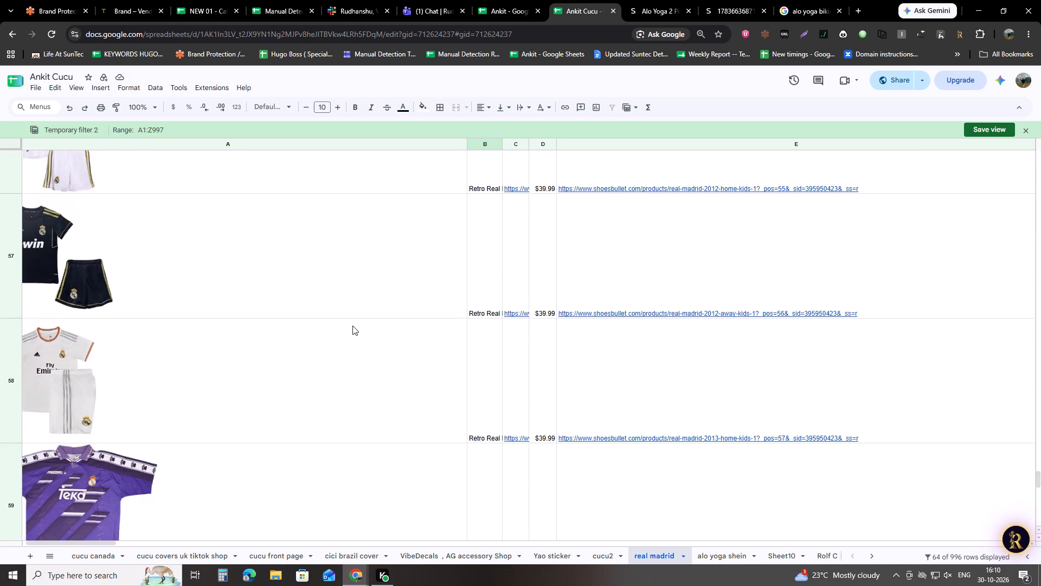
{"action": "scroll", "coordinate": [352, 326], "scroll_direction": "down", "scroll_amount": 8}
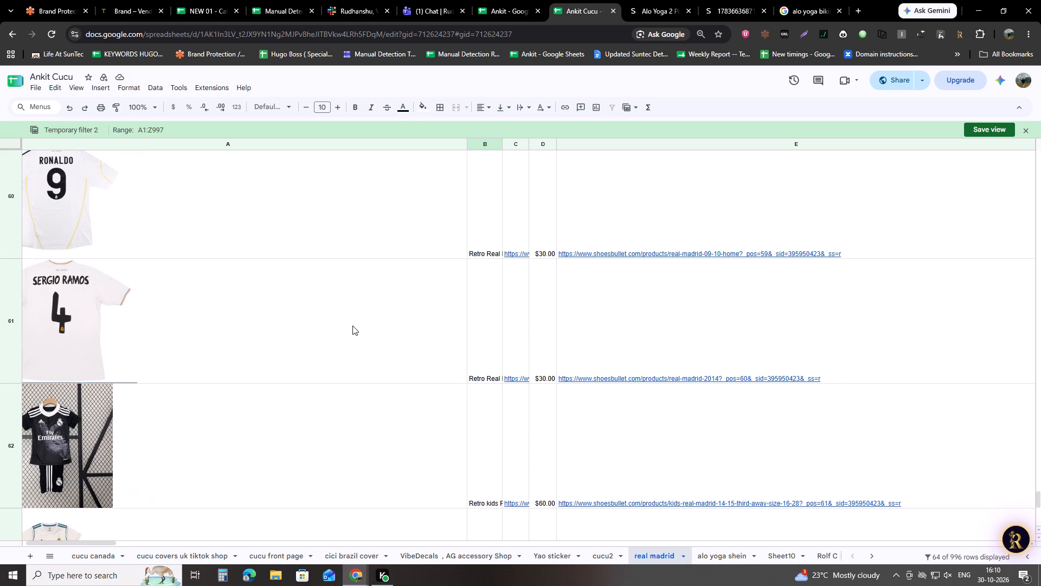
{"action": "scroll", "coordinate": [352, 326], "scroll_direction": "down", "scroll_amount": 4}
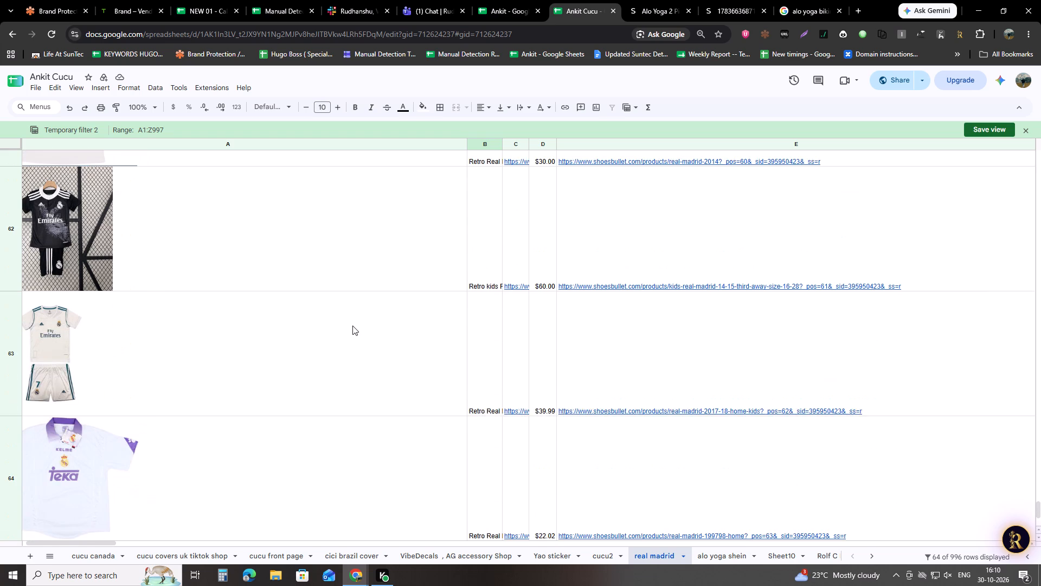
{"action": "scroll", "coordinate": [352, 326], "scroll_direction": "down", "scroll_amount": 6}
{"action": "scroll", "coordinate": [589, 450], "scroll_direction": "up", "scroll_amount": 4}
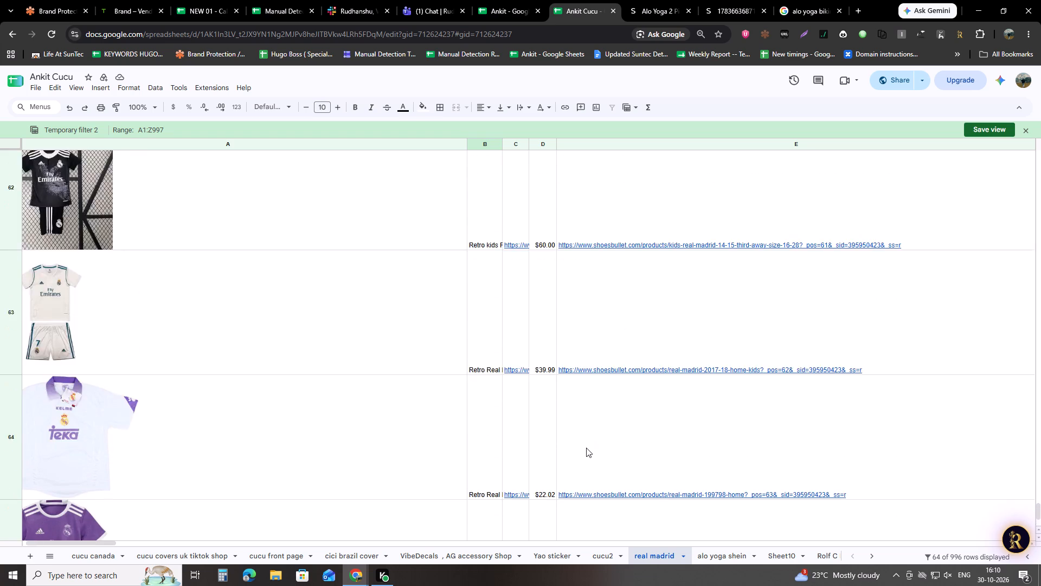
{"action": "scroll", "coordinate": [586, 448], "scroll_direction": "up", "scroll_amount": 3}
{"action": "scroll", "coordinate": [462, 413], "scroll_direction": "up", "scroll_amount": 6}
{"action": "scroll", "coordinate": [580, 398], "scroll_direction": "up", "scroll_amount": 1}
{"action": "scroll", "coordinate": [580, 398], "scroll_direction": "down", "scroll_amount": 3}
{"action": "scroll", "coordinate": [653, 392], "scroll_direction": "down", "scroll_amount": 3}
{"action": "scroll", "coordinate": [653, 392], "scroll_direction": "up", "scroll_amount": 1}
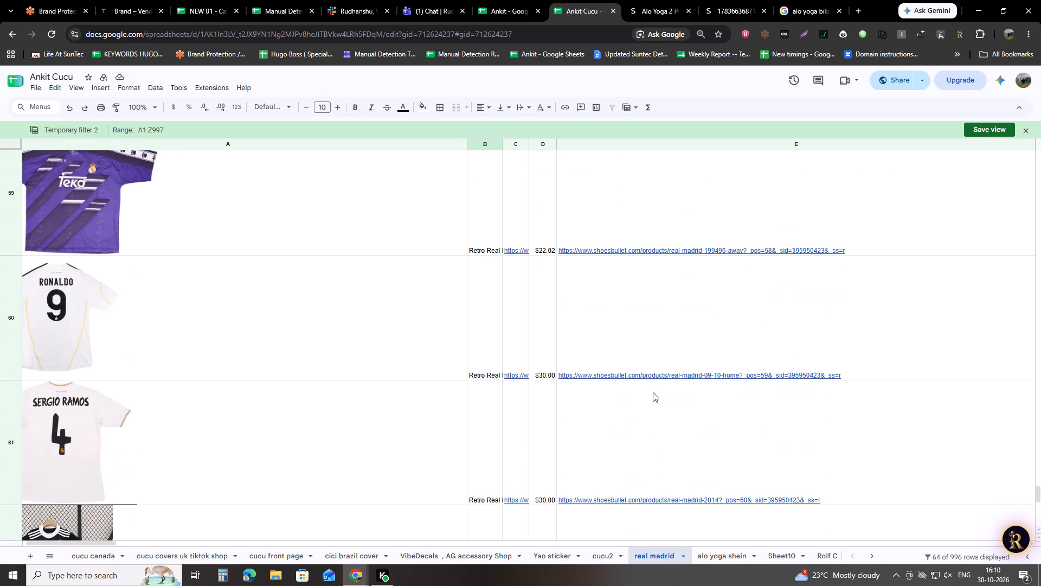
Open the product link of the Ronaldo 9 shirt in row 60 to check its listing page, and close that page.
{"action": "left_click", "coordinate": [647, 358]}
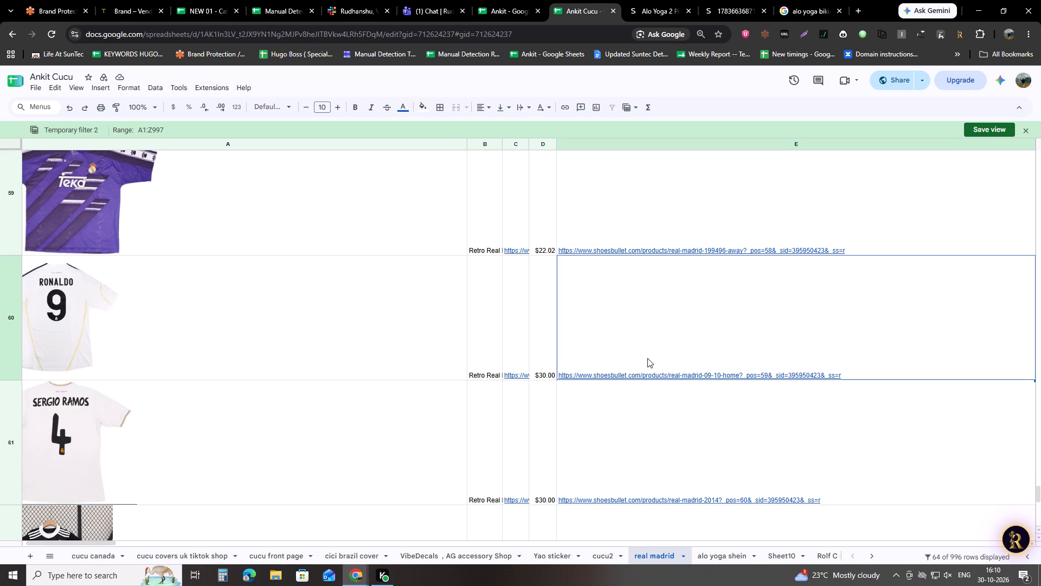
{"action": "key", "text": "alt+Return"}
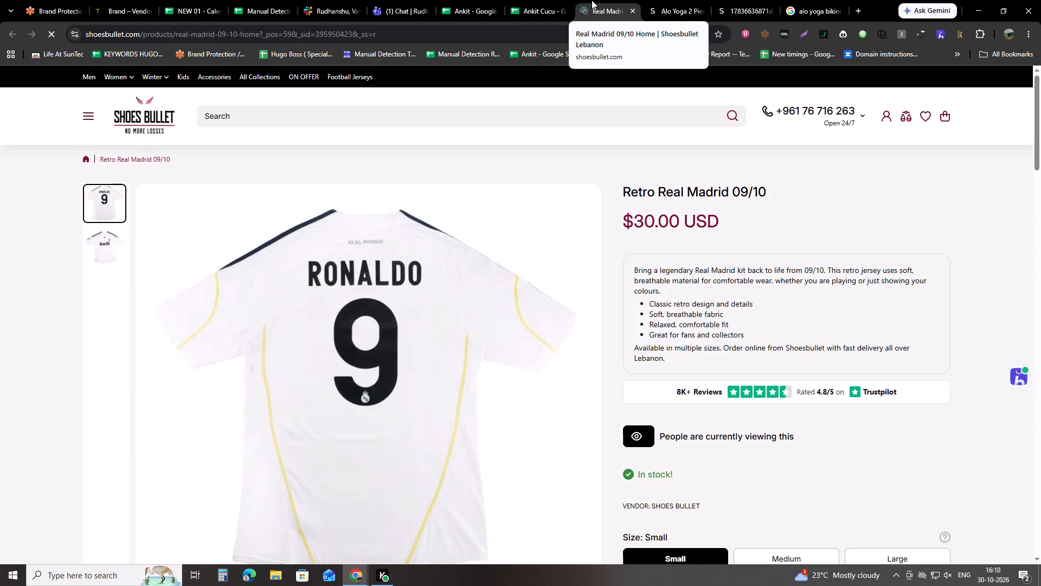
{"action": "middle_click", "coordinate": [603, 0]}
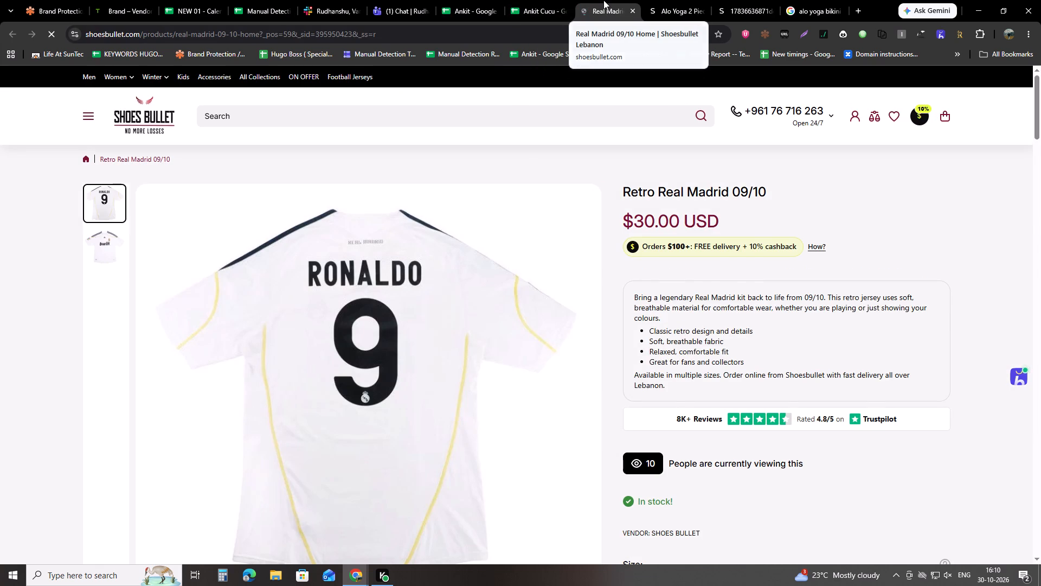
Search the real madrid sheet for "retro".
{"action": "scroll", "coordinate": [590, 257], "scroll_direction": "up", "scroll_amount": 6}
{"action": "scroll", "coordinate": [541, 379], "scroll_direction": "up", "scroll_amount": 9}
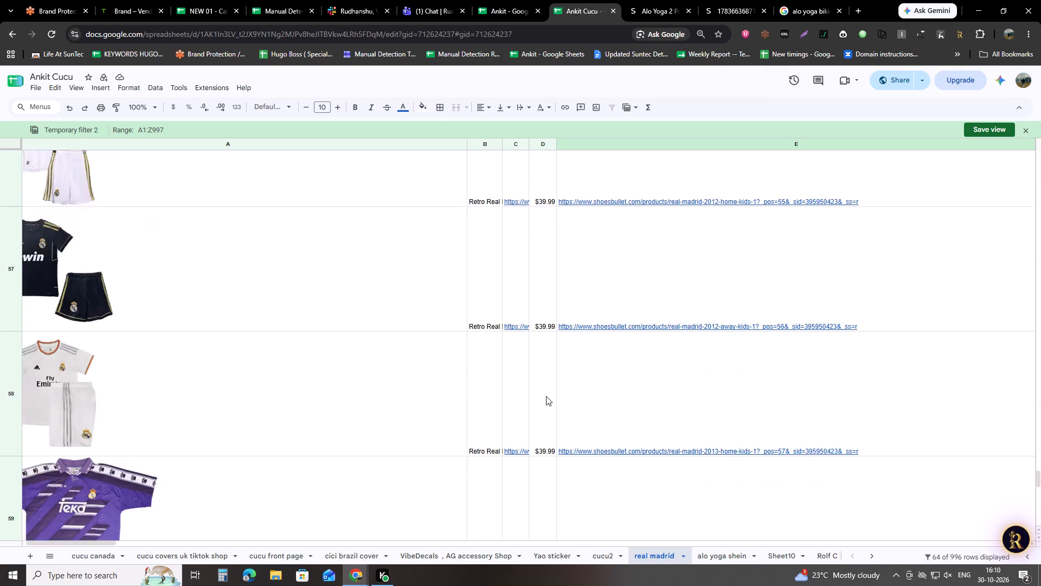
{"action": "scroll", "coordinate": [546, 396], "scroll_direction": "up", "scroll_amount": 4}
{"action": "scroll", "coordinate": [640, 364], "scroll_direction": "up", "scroll_amount": 7}
{"action": "key", "text": "ctrl+f"}
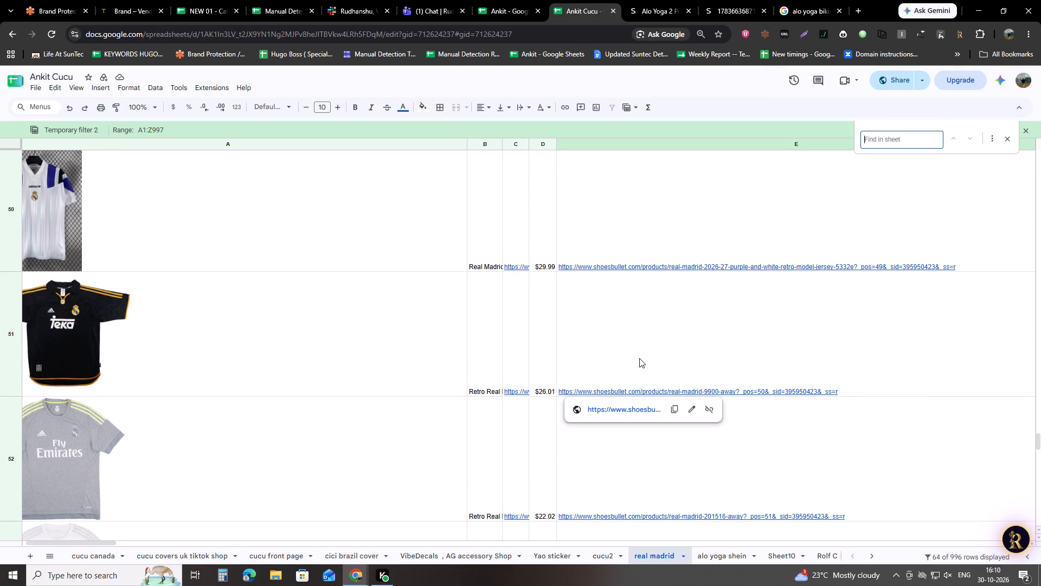
{"action": "type", "text": "retro"}
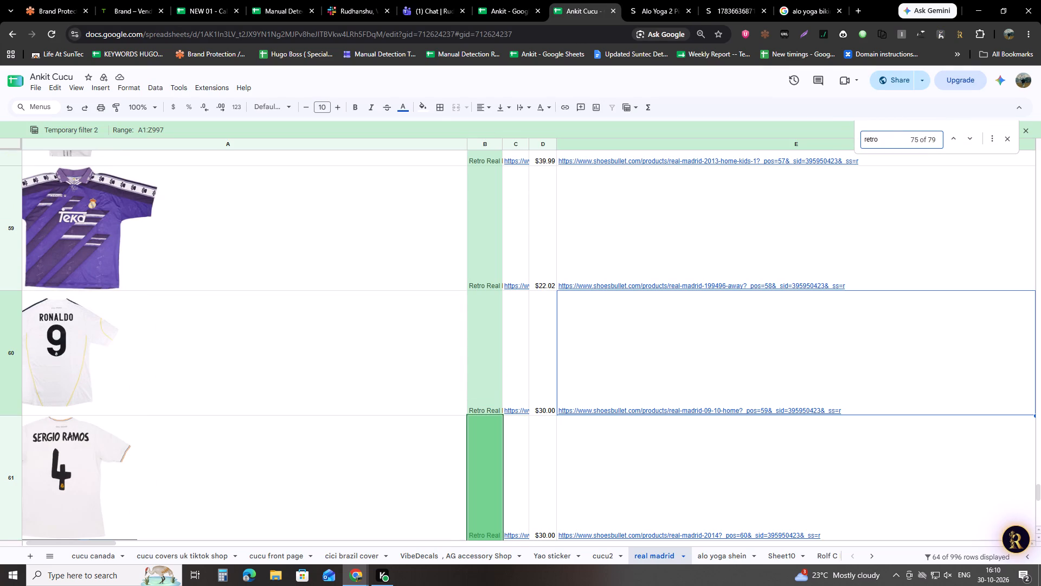
Check the highlighted "retro" matches in the product names and links across all filtered rows.
{"action": "scroll", "coordinate": [667, 350], "scroll_direction": "up", "scroll_amount": 20}
{"action": "scroll", "coordinate": [667, 350], "scroll_direction": "up", "scroll_amount": 2}
{"action": "scroll", "coordinate": [667, 350], "scroll_direction": "up", "scroll_amount": 20}
{"action": "scroll", "coordinate": [667, 350], "scroll_direction": "up", "scroll_amount": 4}
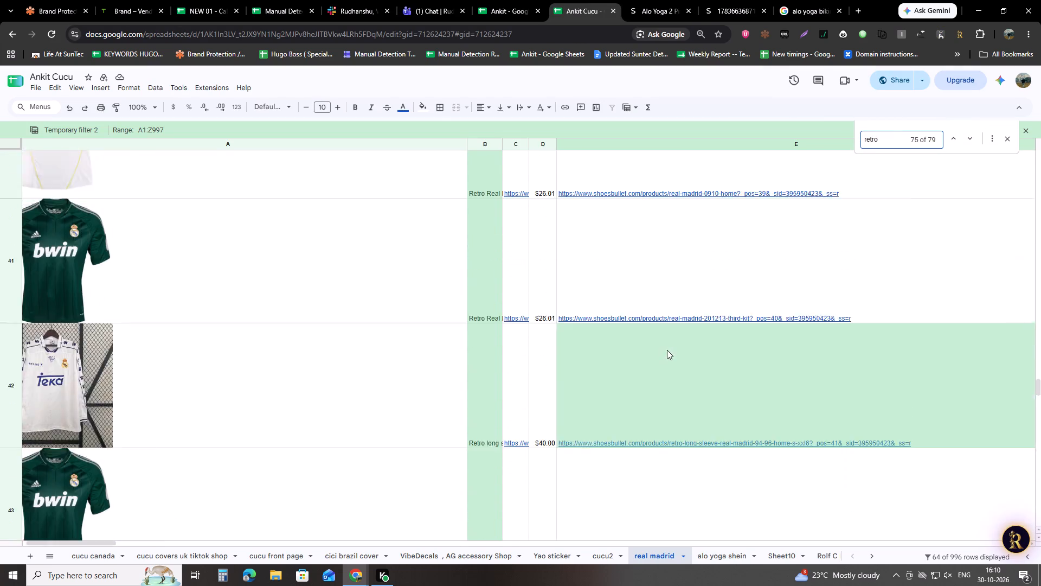
{"action": "scroll", "coordinate": [667, 350], "scroll_direction": "up", "scroll_amount": 20}
{"action": "scroll", "coordinate": [667, 350], "scroll_direction": "up", "scroll_amount": 20}
{"action": "scroll", "coordinate": [667, 350], "scroll_direction": "up", "scroll_amount": 20}
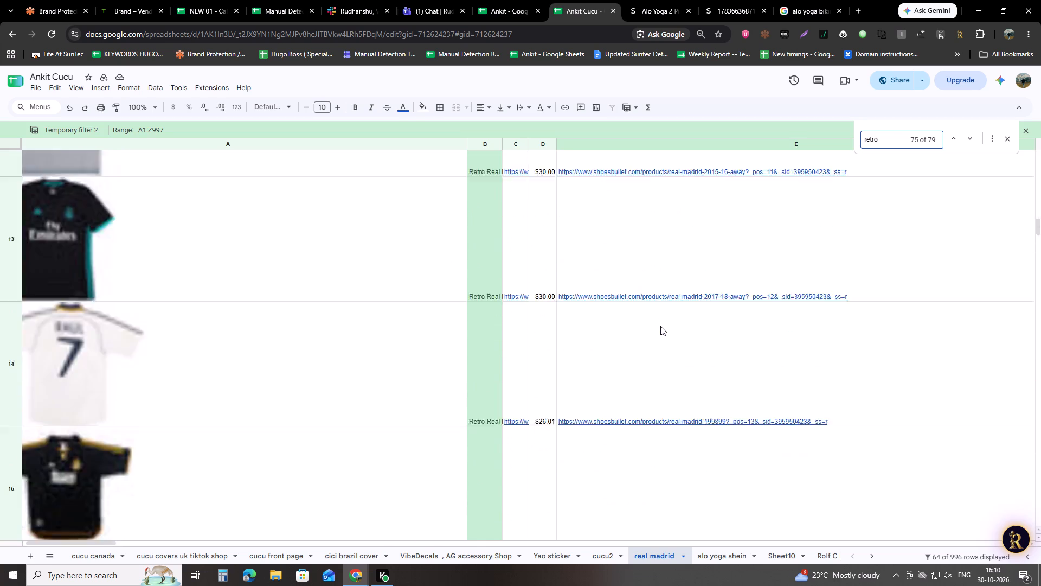
{"action": "scroll", "coordinate": [660, 326], "scroll_direction": "up", "scroll_amount": 20}
{"action": "scroll", "coordinate": [660, 326], "scroll_direction": "up", "scroll_amount": 15}
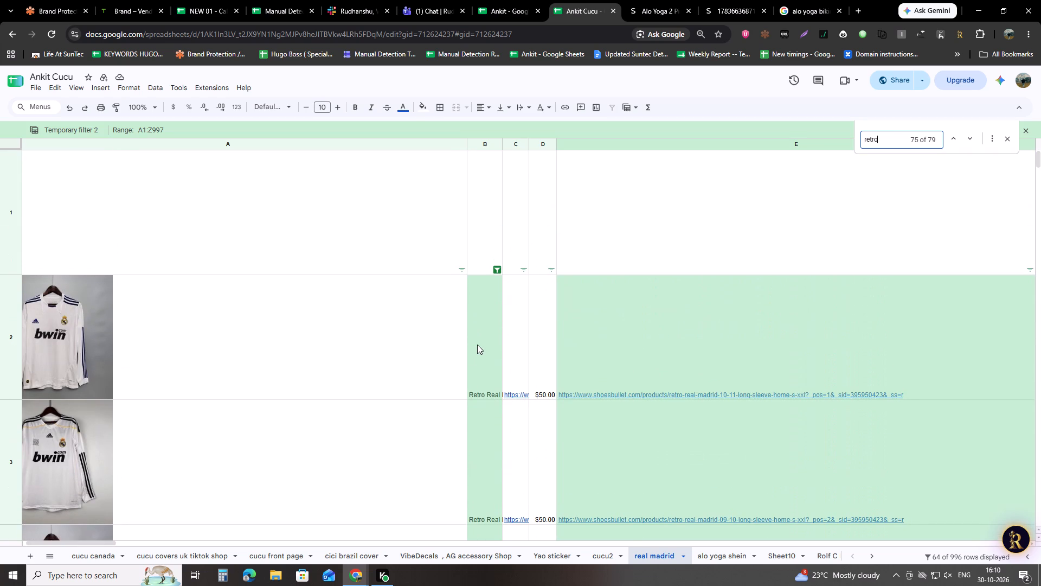
{"action": "left_click", "coordinate": [477, 345]}
{"action": "scroll", "coordinate": [477, 345], "scroll_direction": "down", "scroll_amount": 7}
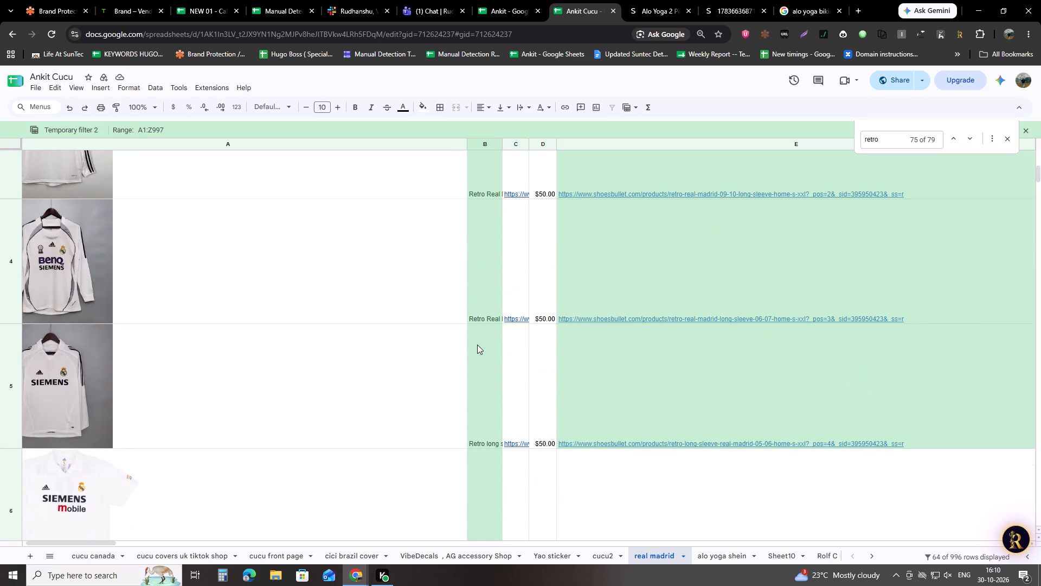
{"action": "scroll", "coordinate": [477, 345], "scroll_direction": "down", "scroll_amount": 16}
{"action": "scroll", "coordinate": [477, 345], "scroll_direction": "down", "scroll_amount": 16}
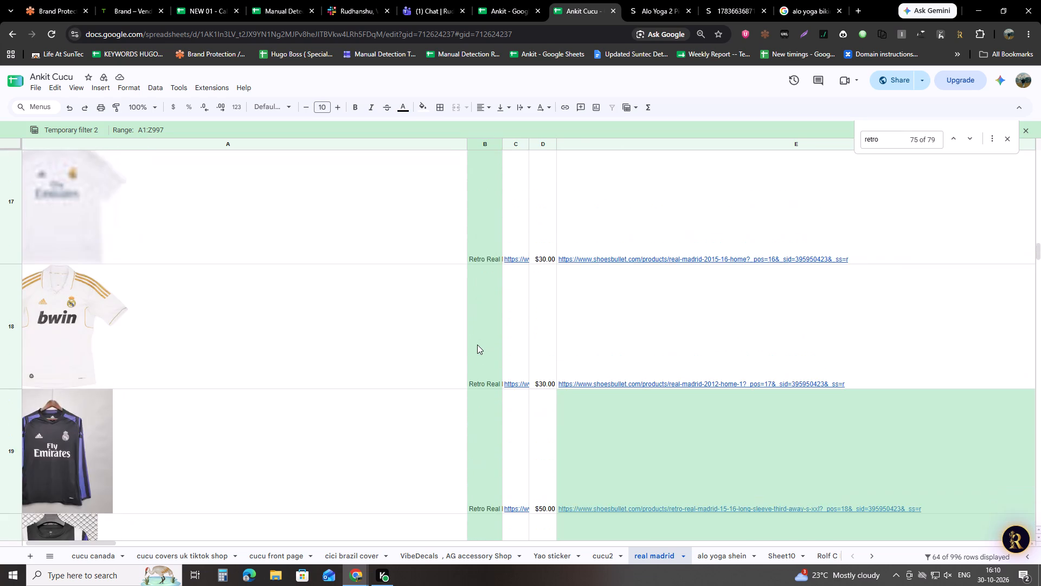
{"action": "scroll", "coordinate": [477, 345], "scroll_direction": "down", "scroll_amount": 20}
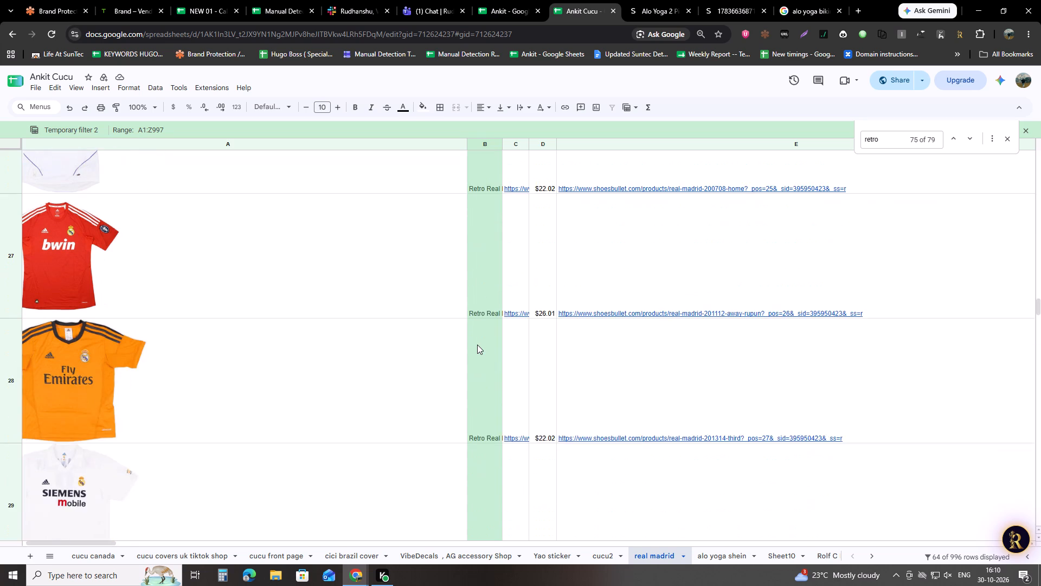
{"action": "scroll", "coordinate": [477, 345], "scroll_direction": "down", "scroll_amount": 15}
{"action": "scroll", "coordinate": [477, 358], "scroll_direction": "down", "scroll_amount": 19}
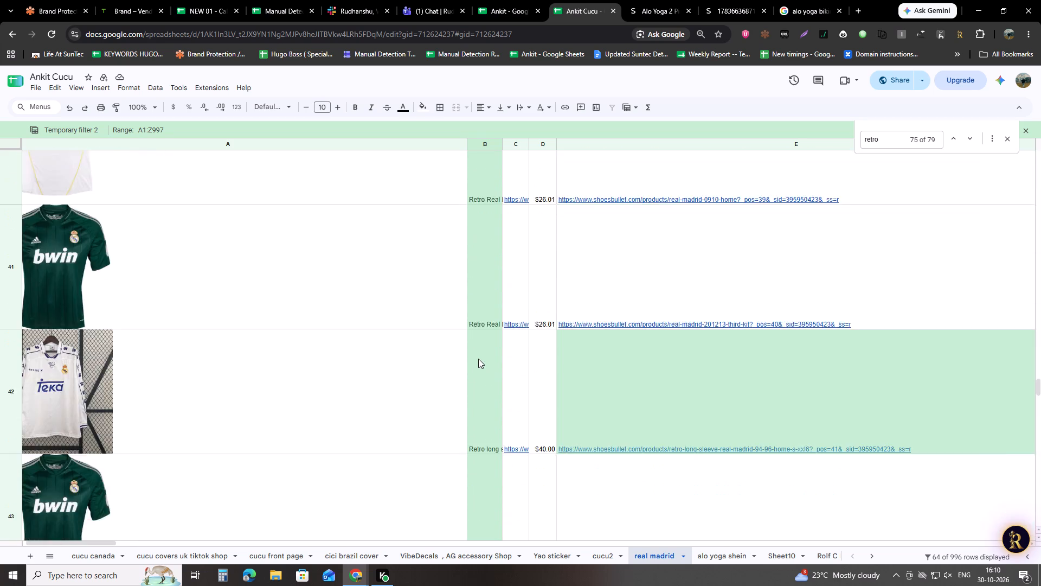
{"action": "scroll", "coordinate": [478, 359], "scroll_direction": "down", "scroll_amount": 14}
{"action": "scroll", "coordinate": [478, 359], "scroll_direction": "down", "scroll_amount": 15}
{"action": "scroll", "coordinate": [478, 359], "scroll_direction": "down", "scroll_amount": 14}
{"action": "scroll", "coordinate": [478, 359], "scroll_direction": "down", "scroll_amount": 14}
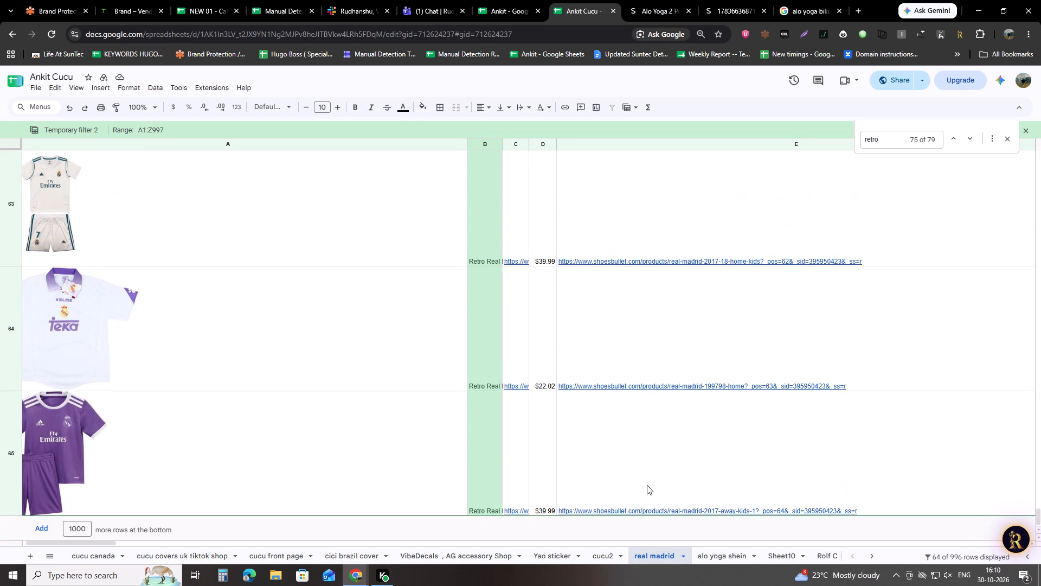
Copy all filtered product links in column E of the real madrid sheet, from row 2 to the last row.
{"action": "left_click", "coordinate": [648, 480]}
{"action": "key", "text": "ctrl+Up"}
{"action": "key", "text": "ctrl+Up"}
{"action": "key", "text": "ctrl+Up"}
{"action": "key", "text": "ctrl+Up"}
{"action": "key", "text": "ctrl+Up"}
{"action": "key", "text": "ctrl+Up"}
{"action": "key", "text": "ctrl+Up"}
{"action": "key", "text": "ctrl+Up"}
{"action": "key", "text": "ctrl+Up"}
{"action": "key", "text": "ctrl+Up"}
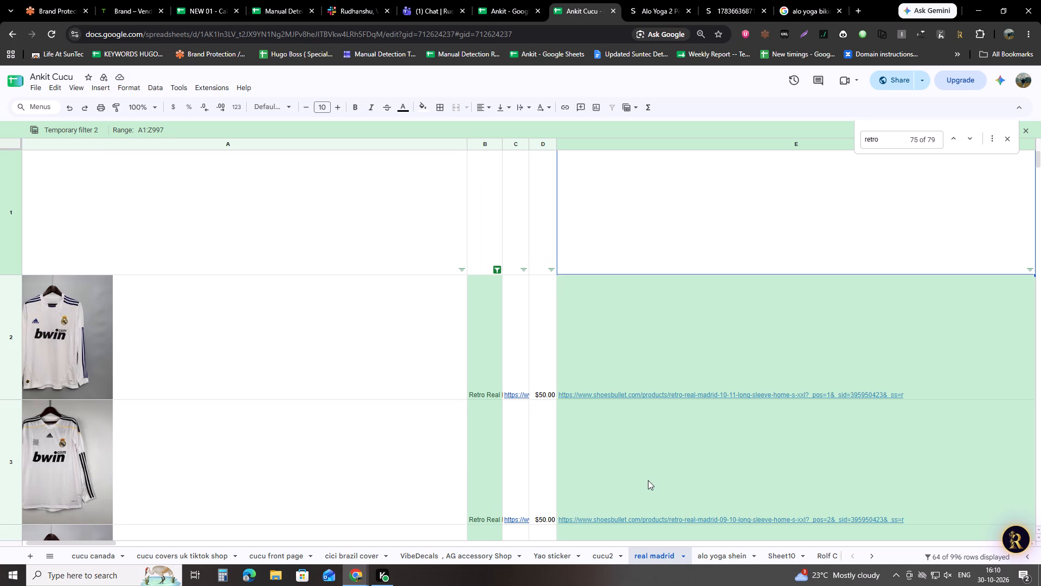
{"action": "key", "text": "Down"}
{"action": "key", "text": "ctrl+shift+Down"}
{"action": "key", "text": "ctrl+shift+Down"}
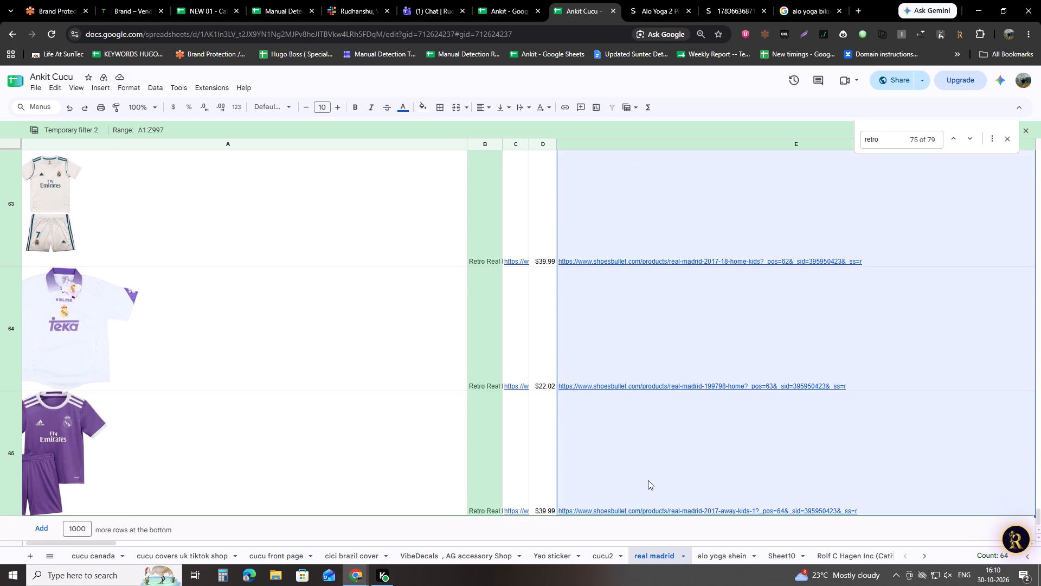
{"action": "key", "text": "ctrl+c"}
{"action": "key", "text": "ctrl+c"}
{"action": "key", "text": "ctrl+c"}
{"action": "key", "text": "ctrl+c"}
{"action": "key", "text": "ctrl+c"}
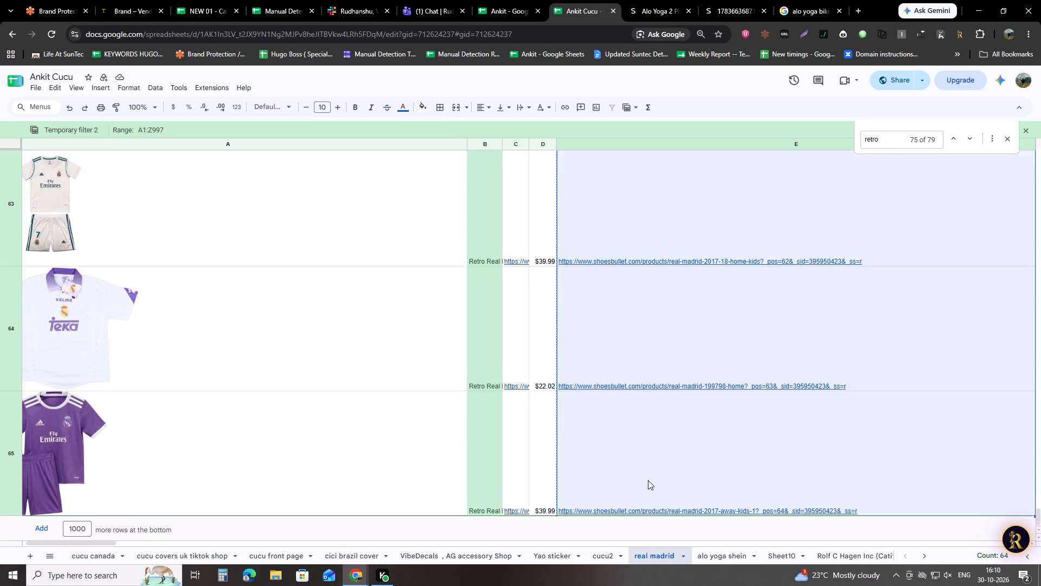
{"action": "key", "text": "ctrl+c"}
{"action": "key", "text": "ctrl+c"}
{"action": "key", "text": "ctrl+c"}
{"action": "key", "text": "ctrl+c"}
{"action": "key", "text": "ctrl+c"}
{"action": "key", "text": "ctrl+c"}
{"action": "key", "text": "ctrl+c"}
{"action": "key", "text": "ctrl+c"}
{"action": "key", "text": "ctrl+c"}
{"action": "key", "text": "ctrl+c"}
{"action": "key", "text": "ctrl+c"}
{"action": "key", "text": "ctrl+c"}
{"action": "key", "text": "ctrl+c"}
Paste the copied links into the Link column of Manual Detection Records, starting at the first empty row, 83330.
{"action": "left_click", "coordinate": [274, 0]}
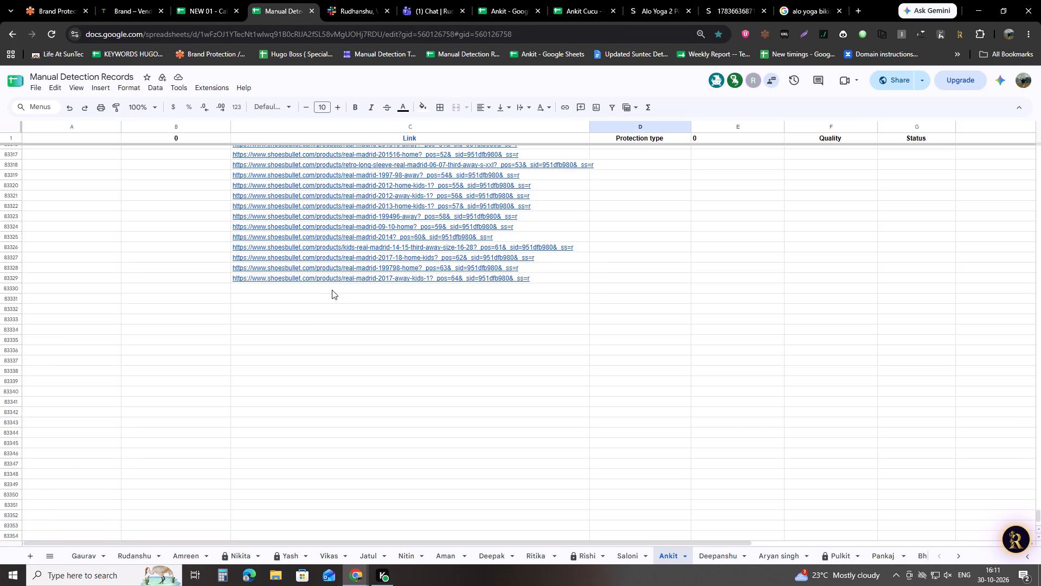
{"action": "left_click", "coordinate": [332, 290]}
{"action": "key", "text": "ctrl+v"}
{"action": "left_click", "coordinate": [371, 290]}
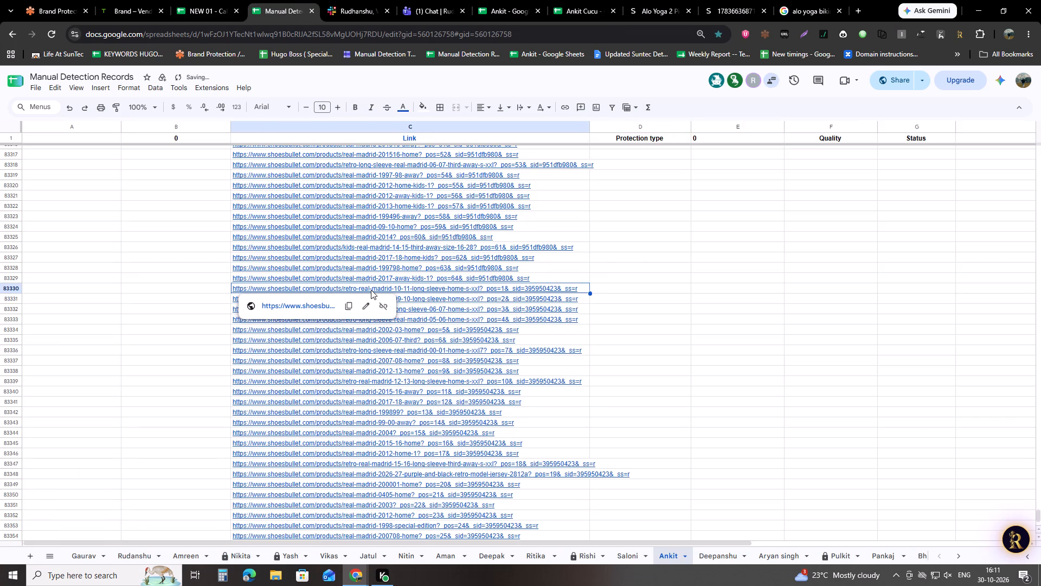
Select the whole block of Shoes Bullet links in the Link column and run Remove duplicates on it.
{"action": "scroll", "coordinate": [515, 317], "scroll_direction": "up", "scroll_amount": 11}
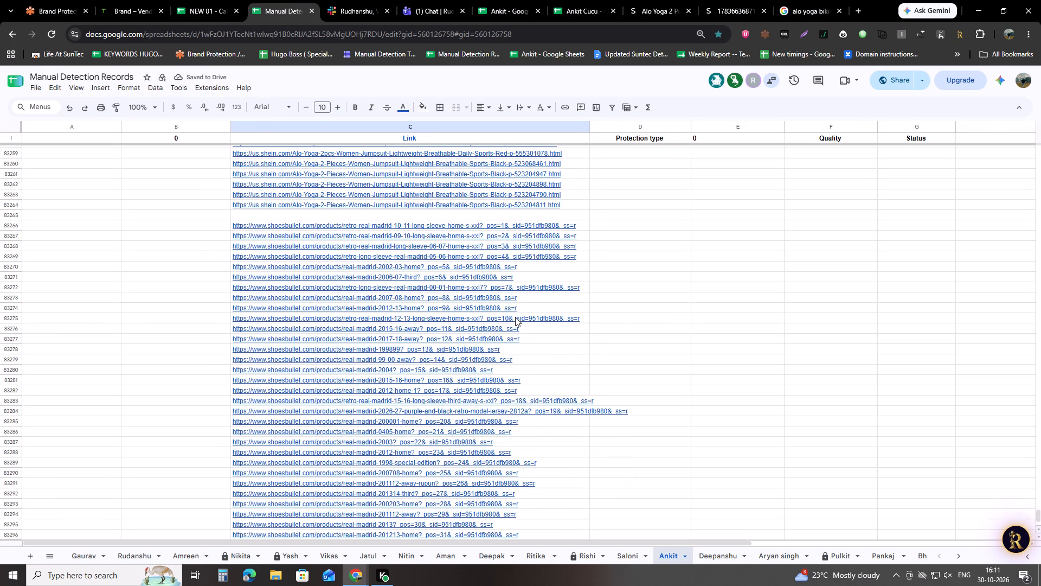
{"action": "key", "text": "ctrl+space"}
{"action": "scroll", "coordinate": [515, 317], "scroll_direction": "down", "scroll_amount": 10}
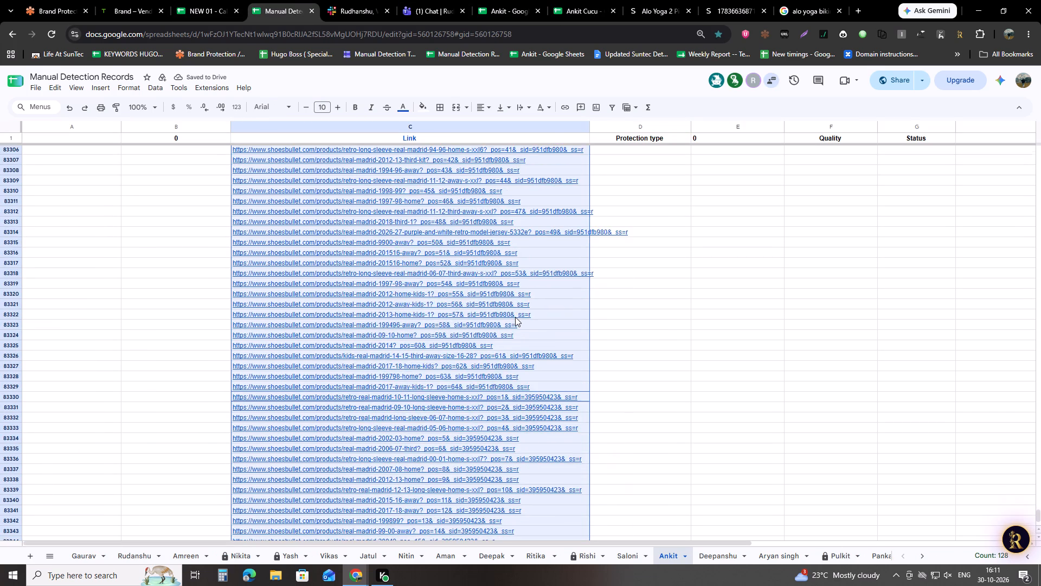
{"action": "left_click", "coordinate": [155, 93]}
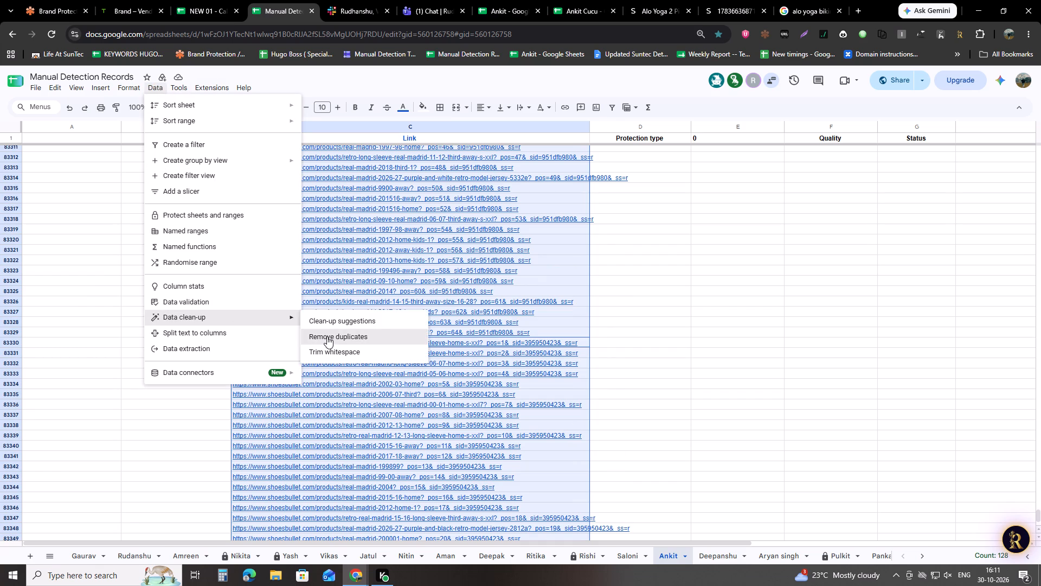
{"action": "left_click", "coordinate": [327, 336]}
{"action": "left_click", "coordinate": [555, 374]}
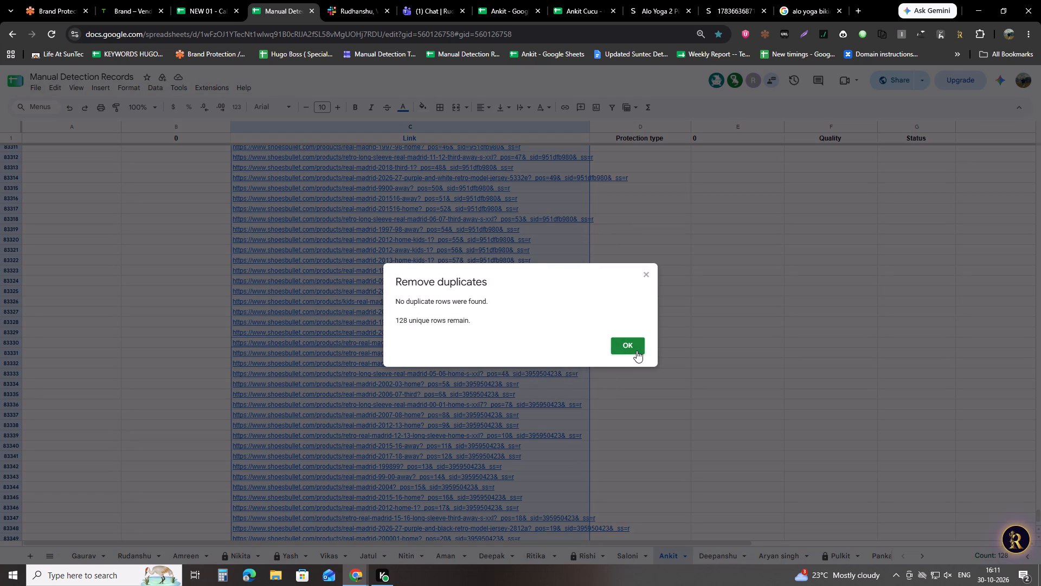
{"action": "left_click", "coordinate": [637, 347]}
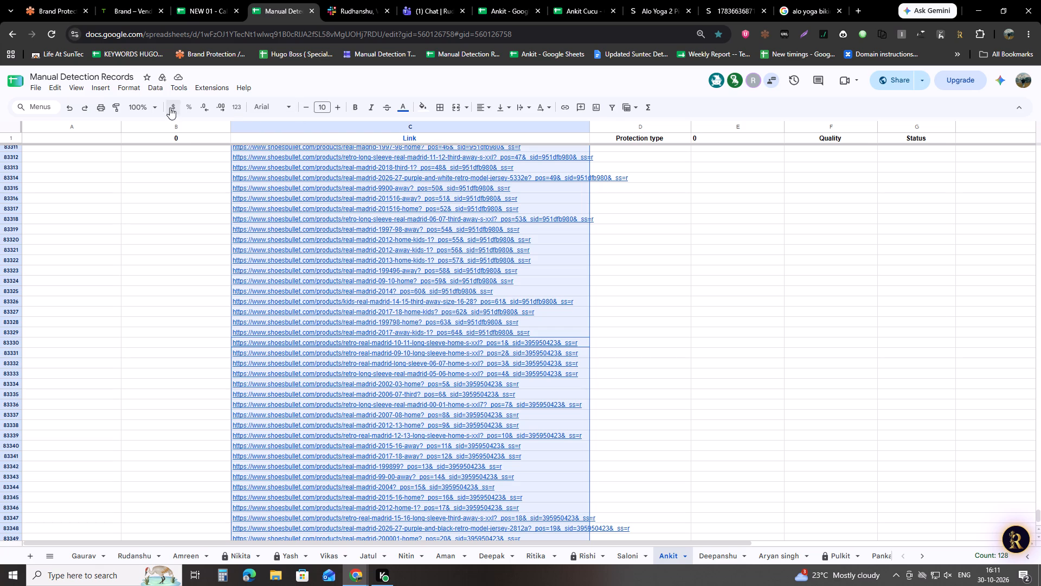
Run Remove duplicates a second time on the same links, and select an empty cell below the block.
{"action": "left_click", "coordinate": [161, 87]}
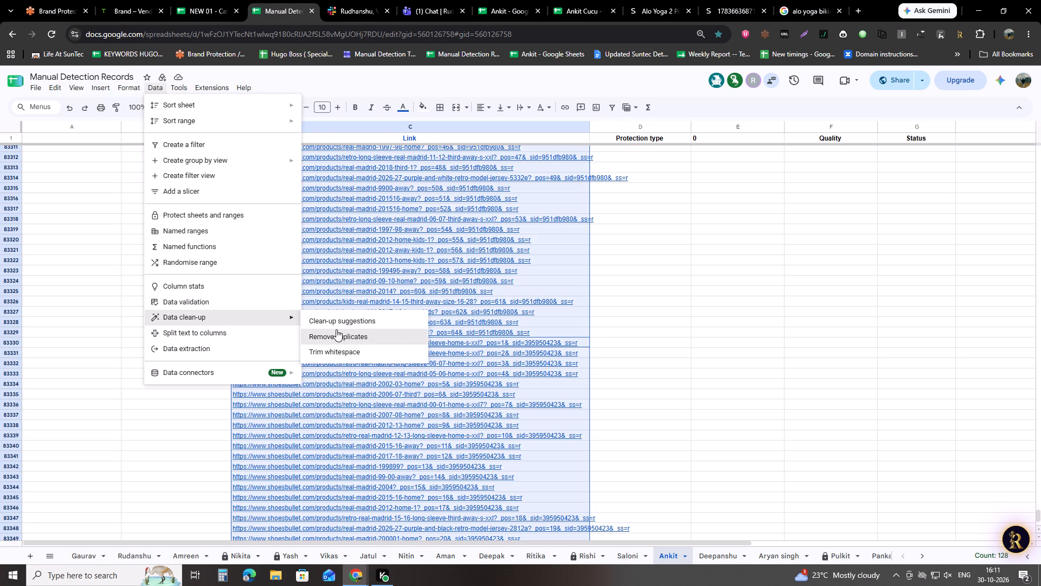
{"action": "left_click", "coordinate": [336, 329]}
{"action": "left_click", "coordinate": [543, 378]}
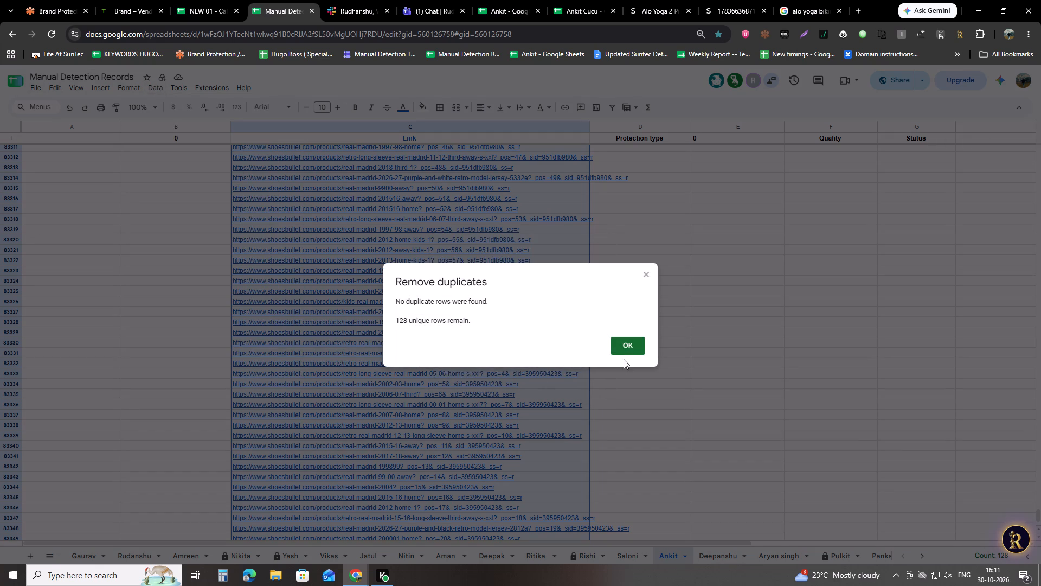
{"action": "left_click", "coordinate": [617, 352]}
{"action": "scroll", "coordinate": [350, 307], "scroll_direction": "down", "scroll_amount": 13}
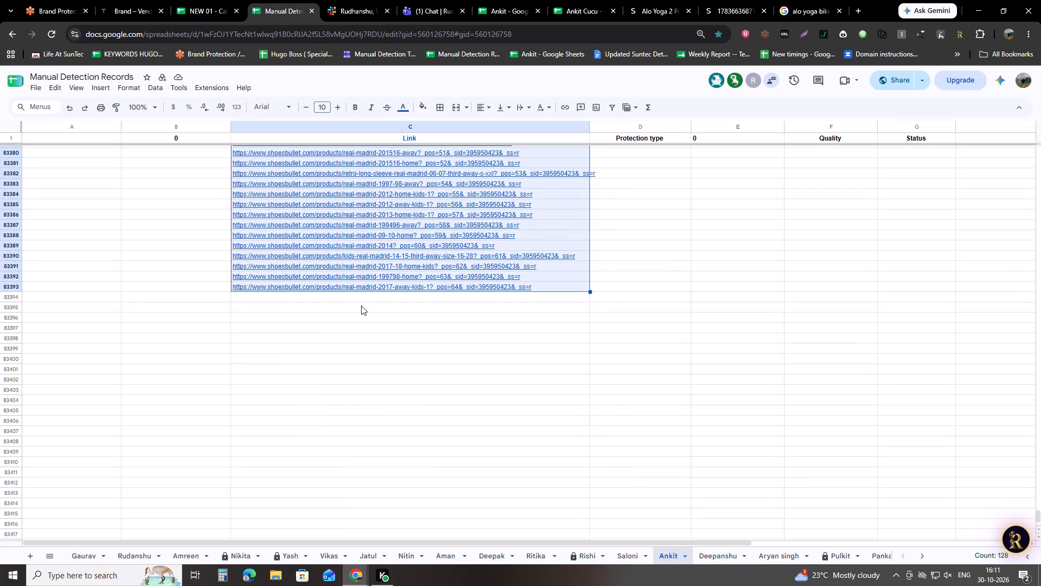
{"action": "left_click", "coordinate": [361, 305]}
Switch to the Shoes Bullet browser window, open the store's home page and search for "real madrid retro".
{"action": "key", "text": "alt+Tab"}
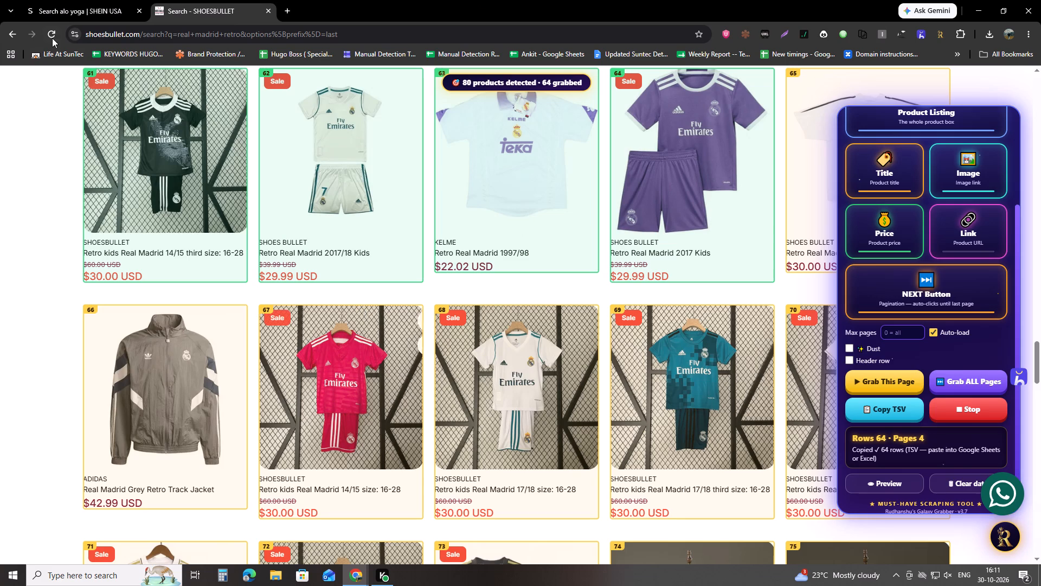
{"action": "middle_click", "coordinate": [40, 182]}
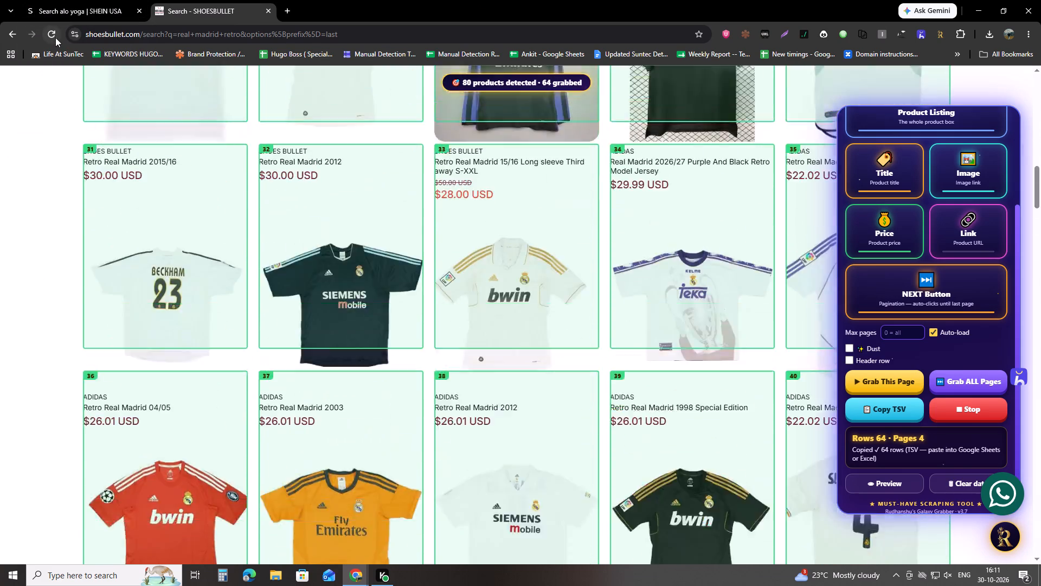
{"action": "left_click", "coordinate": [21, 119]}
{"action": "left_click", "coordinate": [131, 122]}
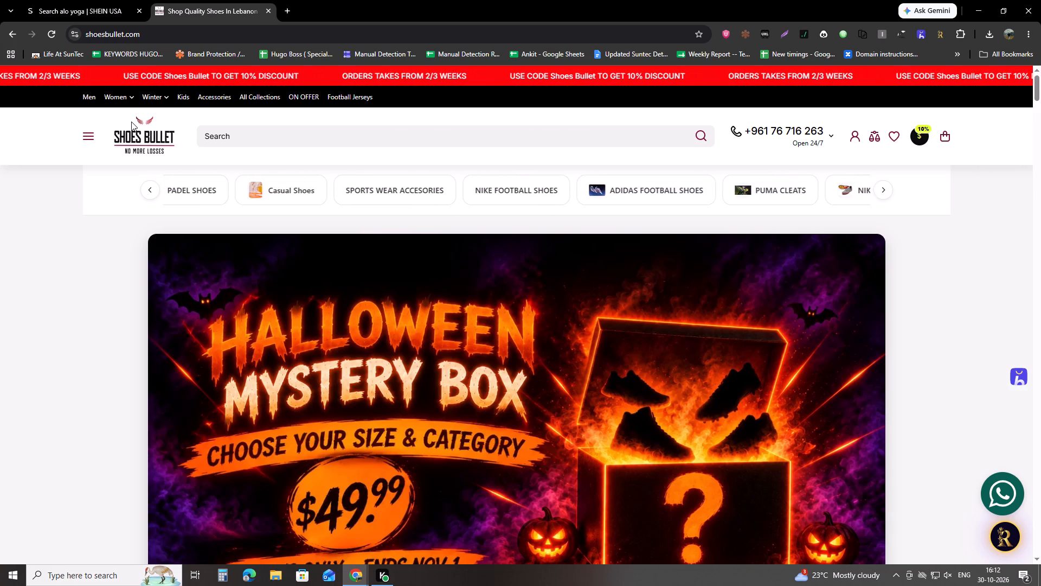
{"action": "left_click", "coordinate": [243, 139]}
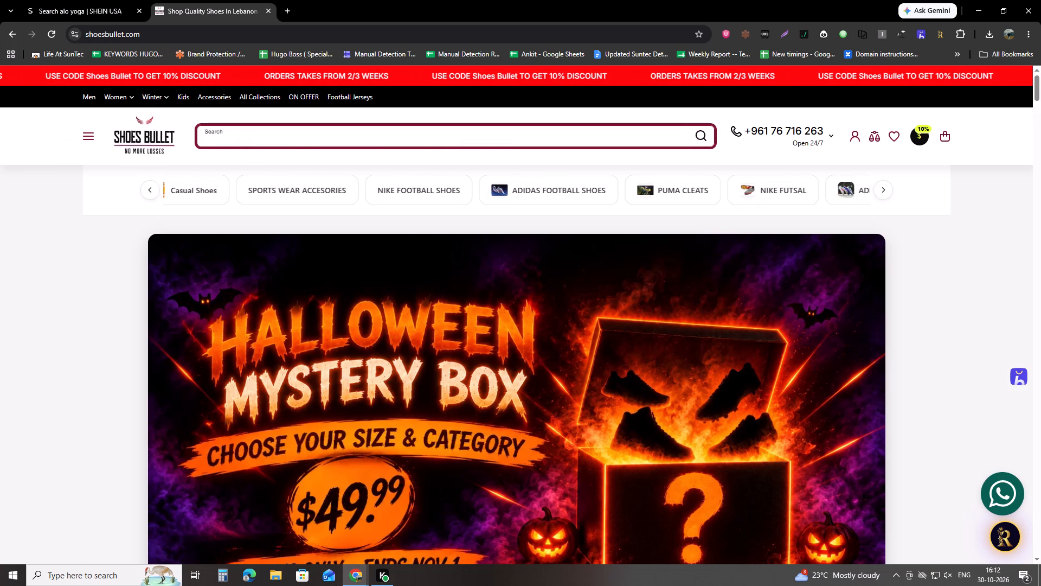
{"action": "type", "text": "real madrid rey"}
{"action": "key", "text": "BackSpace"}
{"action": "type", "text": "tro"}
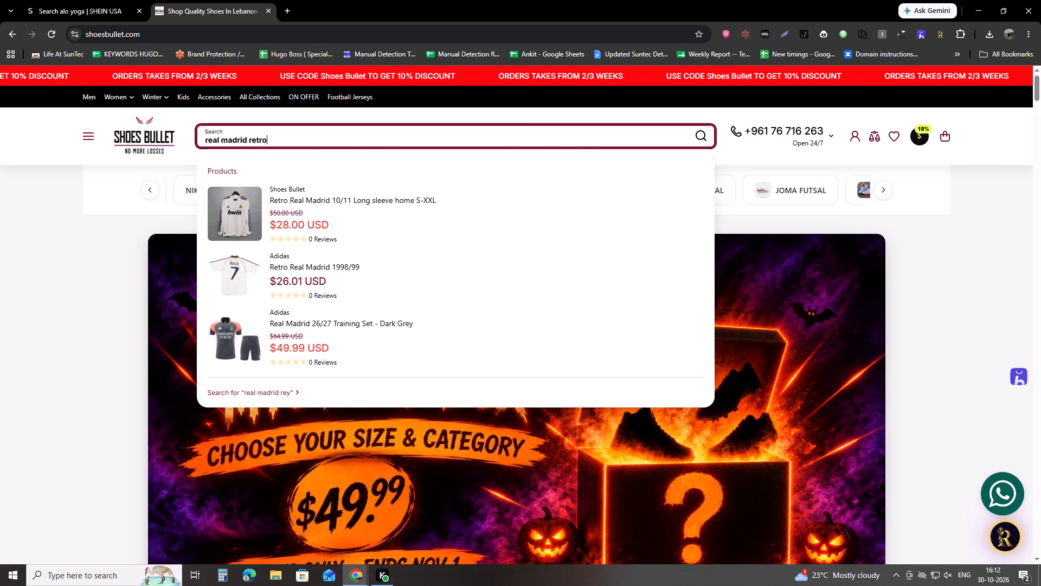
{"action": "key", "text": "Return"}
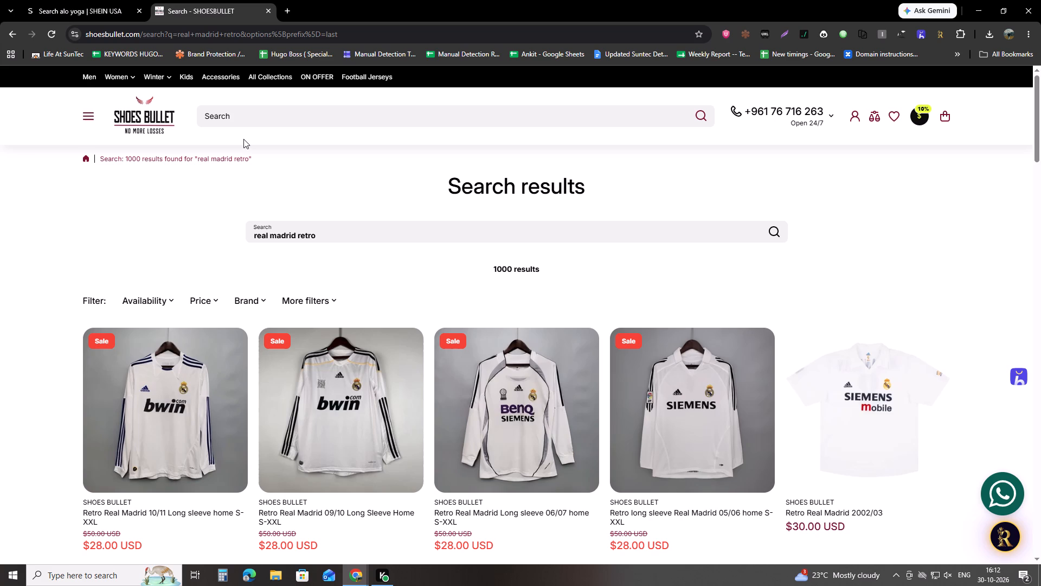
Open Galaxy Grabber on the search results page and clear its stored data.
{"action": "scroll", "coordinate": [323, 190], "scroll_direction": "down", "scroll_amount": 15}
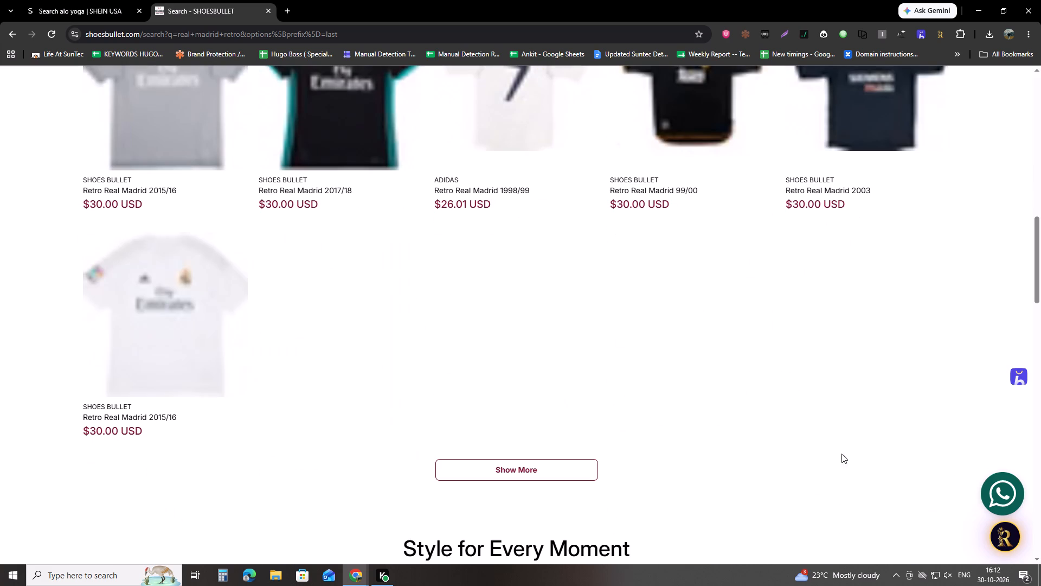
{"action": "left_click", "coordinate": [1006, 546]}
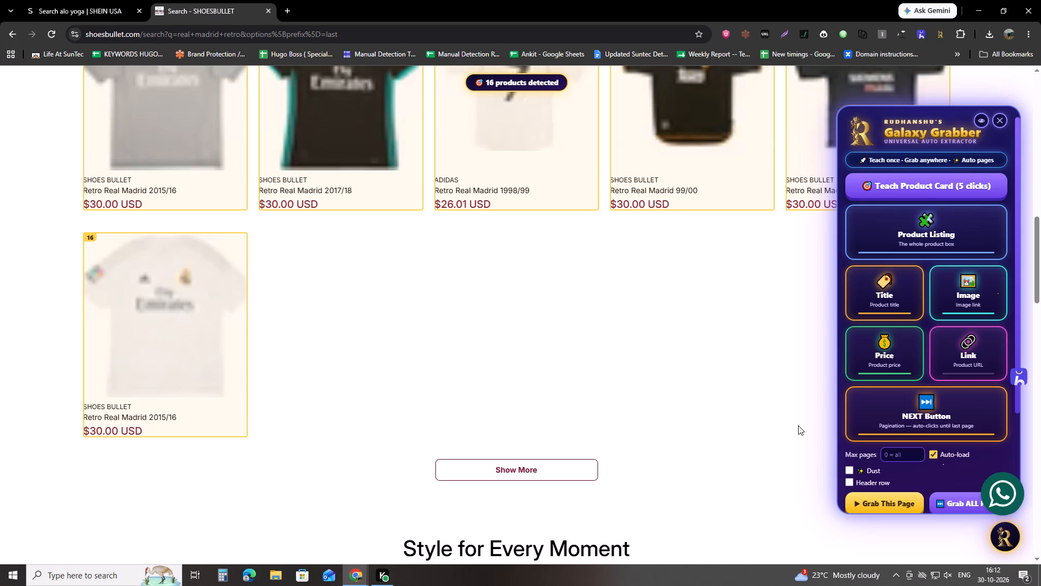
{"action": "scroll", "coordinate": [878, 416], "scroll_direction": "down", "scroll_amount": 3}
{"action": "left_click", "coordinate": [944, 410]}
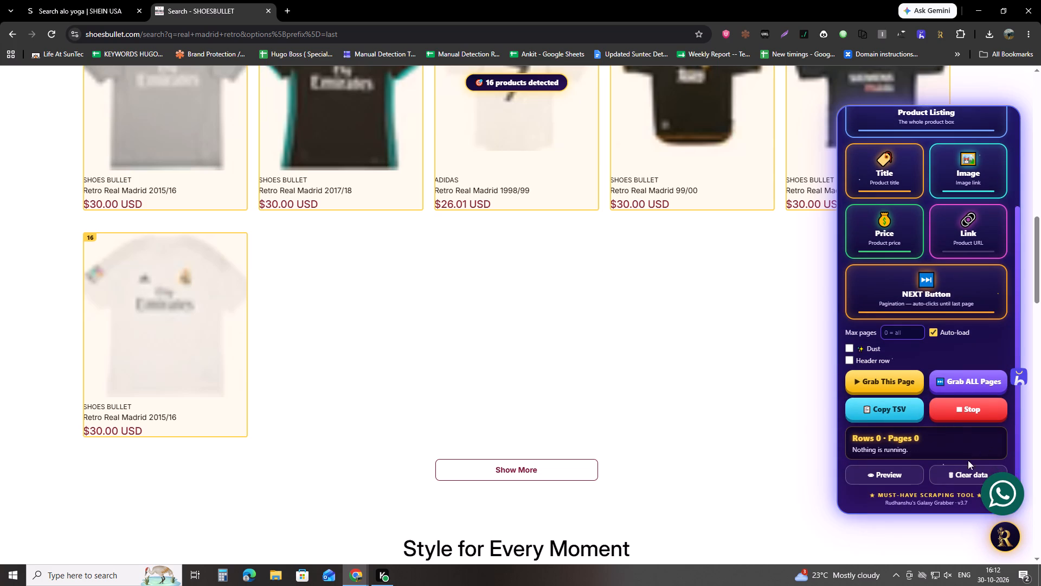
{"action": "triple_click", "coordinate": [963, 468]}
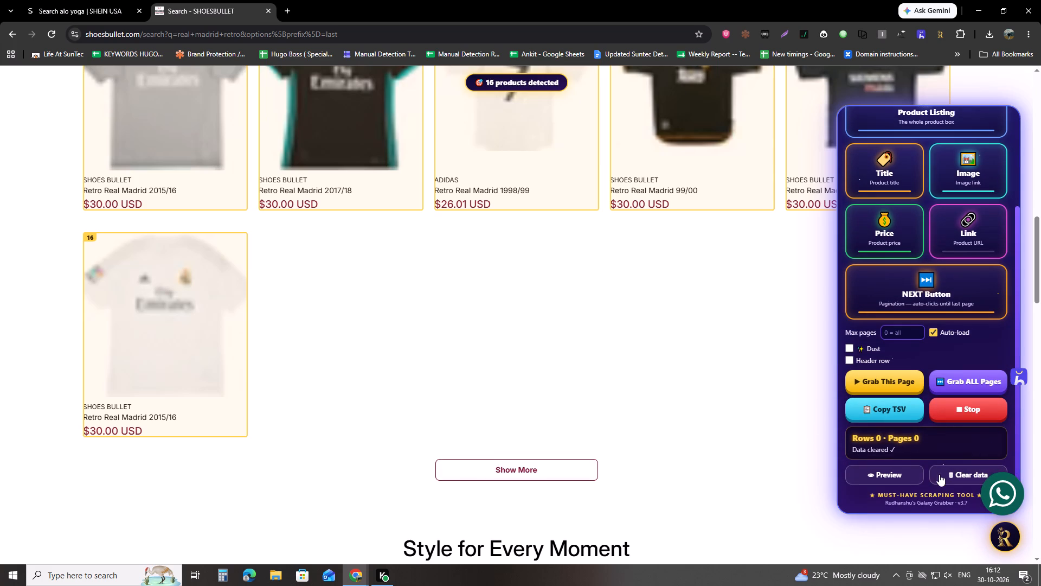
{"action": "double_click", "coordinate": [939, 474]}
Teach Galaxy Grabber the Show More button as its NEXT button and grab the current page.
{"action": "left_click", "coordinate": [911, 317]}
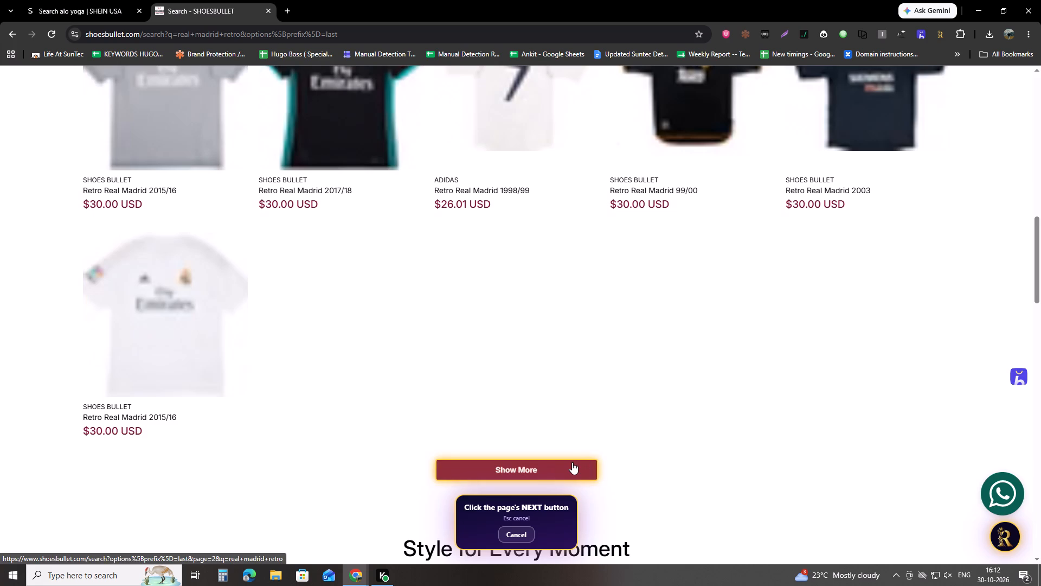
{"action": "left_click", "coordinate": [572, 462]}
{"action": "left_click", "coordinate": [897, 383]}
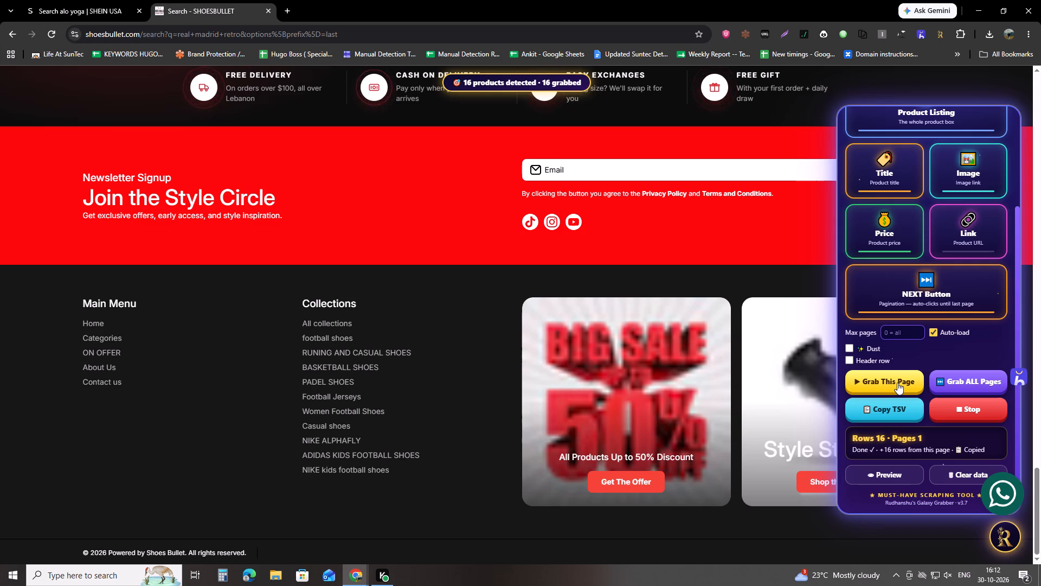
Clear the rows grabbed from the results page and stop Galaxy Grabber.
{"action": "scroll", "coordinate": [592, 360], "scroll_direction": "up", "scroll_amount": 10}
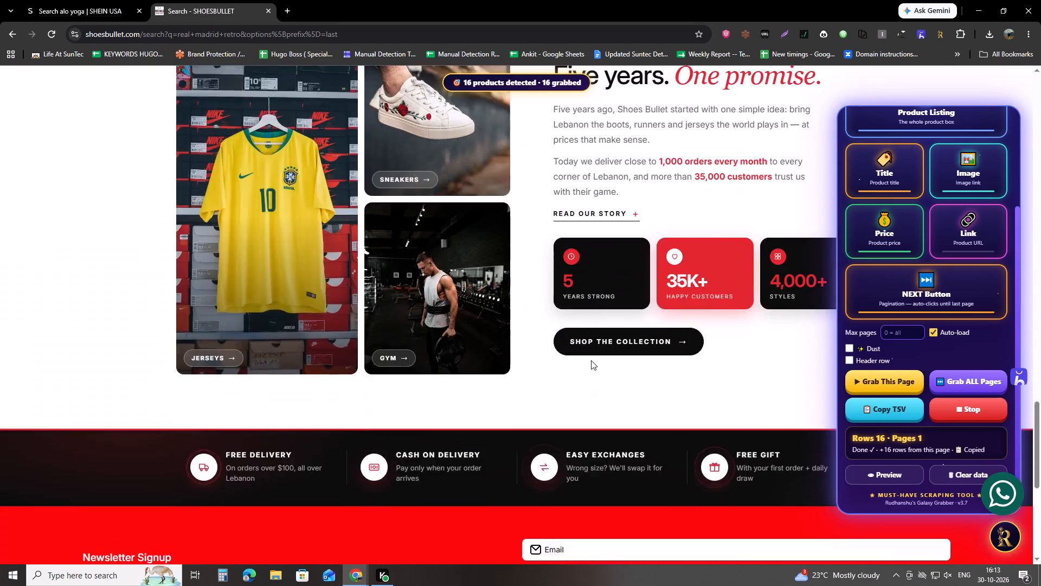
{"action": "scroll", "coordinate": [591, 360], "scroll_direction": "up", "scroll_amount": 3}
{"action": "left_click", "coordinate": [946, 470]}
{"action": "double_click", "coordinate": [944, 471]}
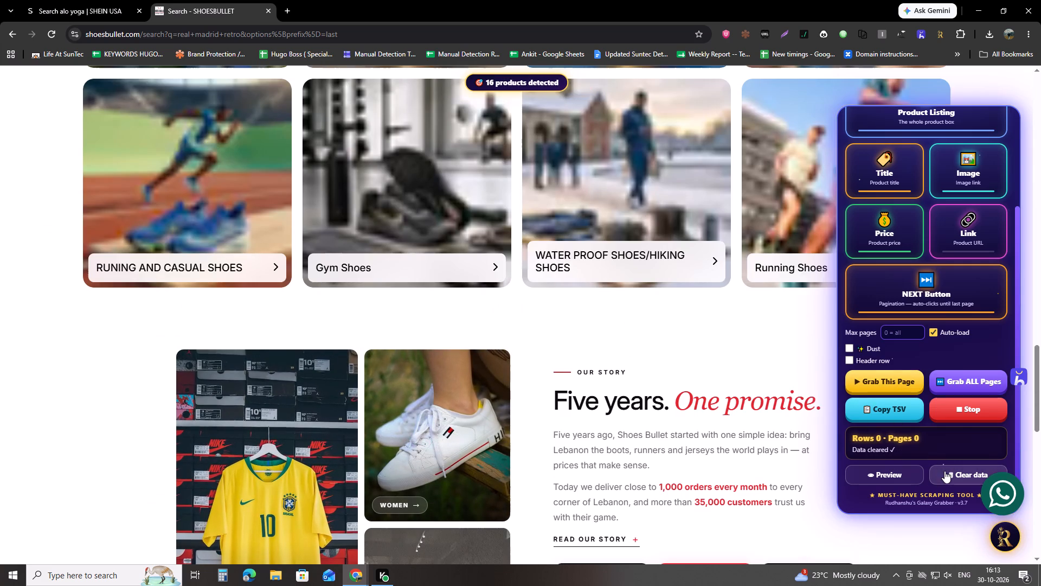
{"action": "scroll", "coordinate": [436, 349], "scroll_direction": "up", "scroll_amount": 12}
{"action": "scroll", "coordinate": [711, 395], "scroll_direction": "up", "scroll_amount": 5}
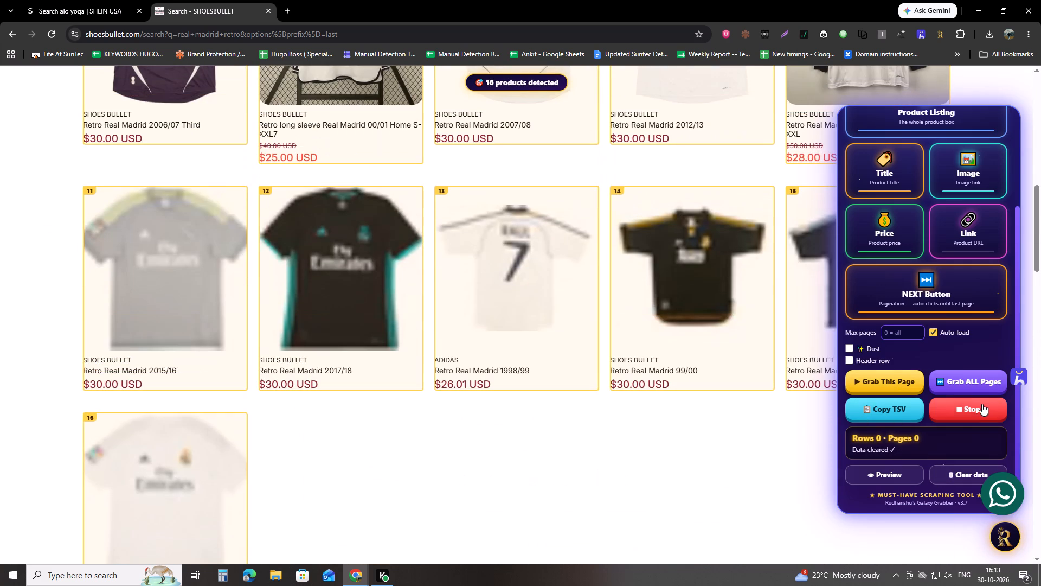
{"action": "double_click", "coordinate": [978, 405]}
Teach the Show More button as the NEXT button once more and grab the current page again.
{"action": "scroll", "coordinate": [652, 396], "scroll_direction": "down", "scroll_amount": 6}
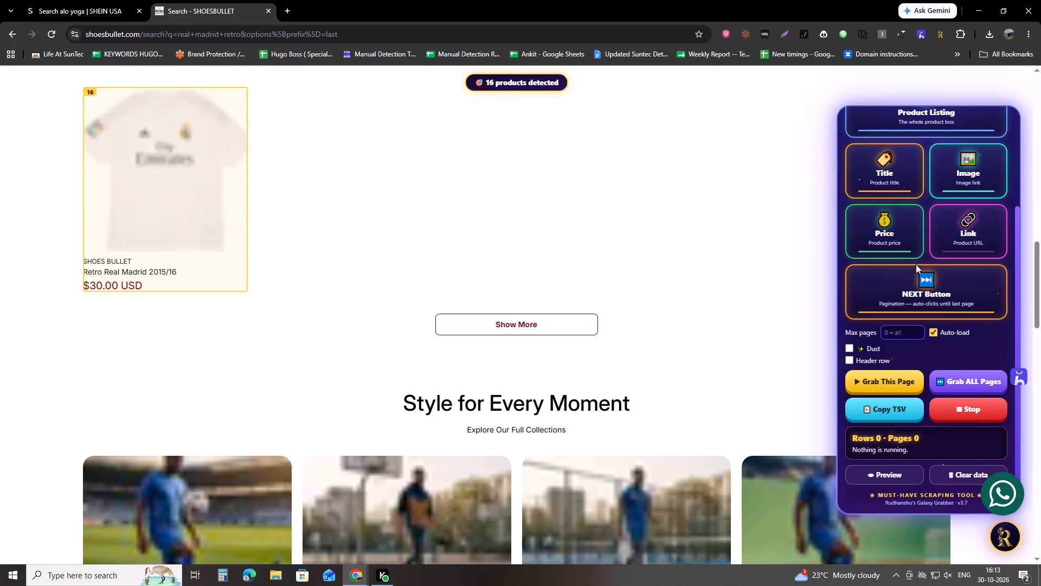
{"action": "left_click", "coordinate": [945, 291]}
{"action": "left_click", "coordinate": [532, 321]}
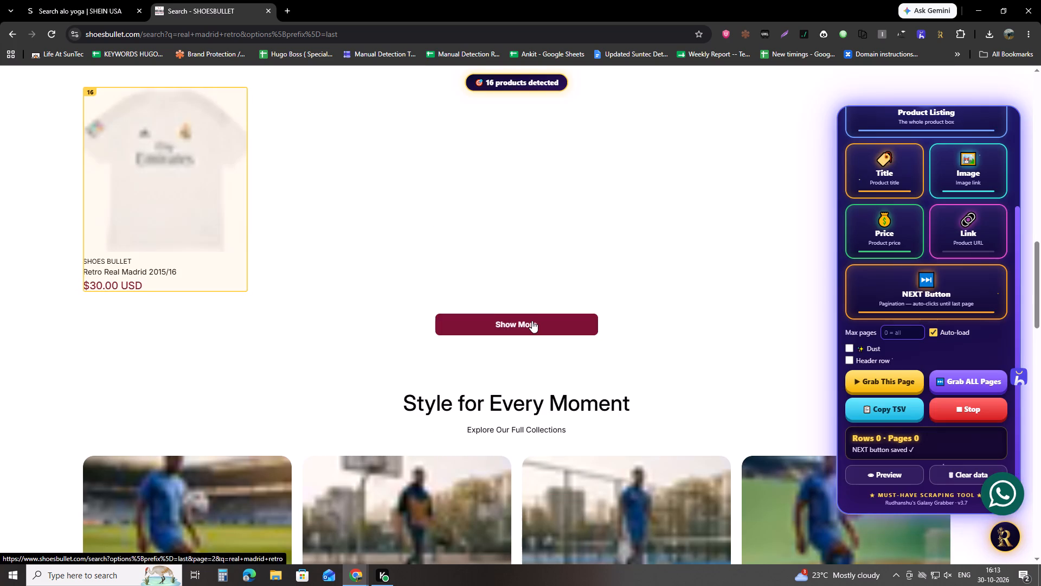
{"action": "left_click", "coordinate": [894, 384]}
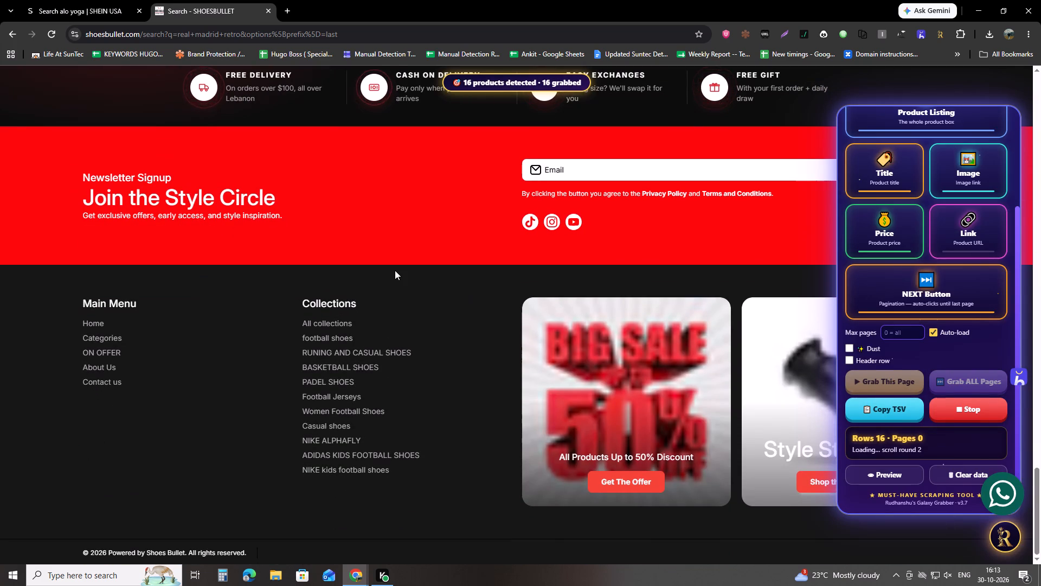
Clear the rows grabbed from the results page in Galaxy Grabber.
{"action": "triple_click", "coordinate": [959, 483]}
{"action": "triple_click", "coordinate": [959, 483]}
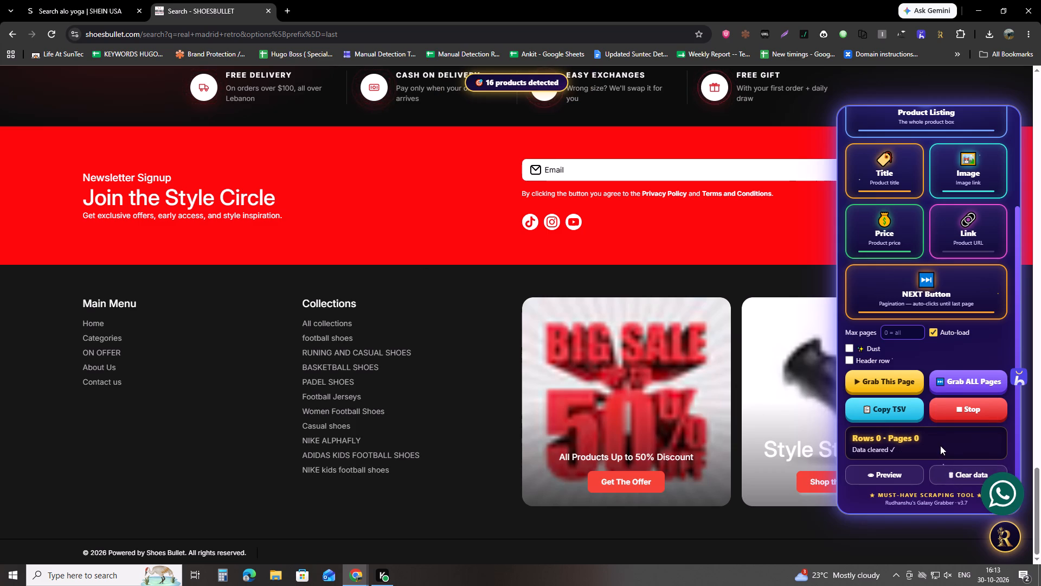
Teach Galaxy Grabber the Show More button below the product grid as its NEXT button.
{"action": "left_click", "coordinate": [928, 289]}
{"action": "scroll", "coordinate": [672, 297], "scroll_direction": "up", "scroll_amount": 14}
{"action": "scroll", "coordinate": [585, 305], "scroll_direction": "up", "scroll_amount": 2}
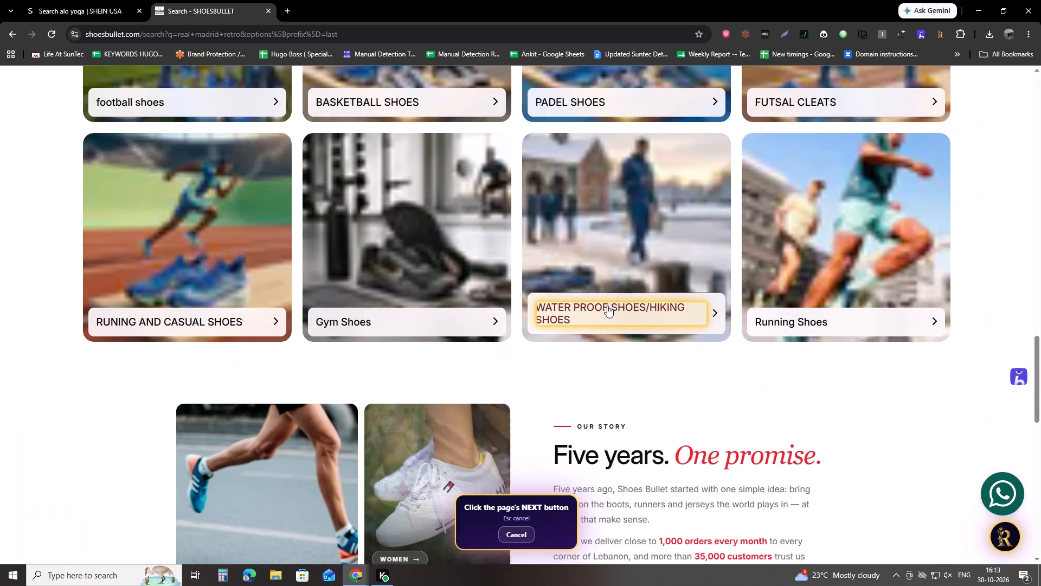
{"action": "scroll", "coordinate": [607, 305], "scroll_direction": "up", "scroll_amount": 10}
{"action": "left_click", "coordinate": [540, 428]}
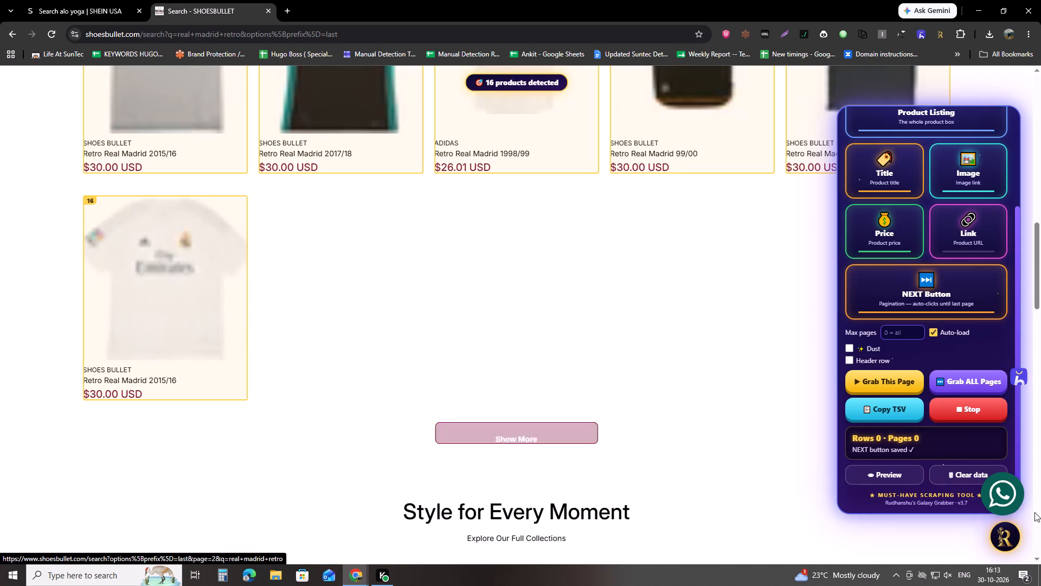
Grab all pages of the Real Madrid retro search results and stop the run after page 4.
{"action": "left_click", "coordinate": [967, 366]}
{"action": "left_click", "coordinate": [976, 384]}
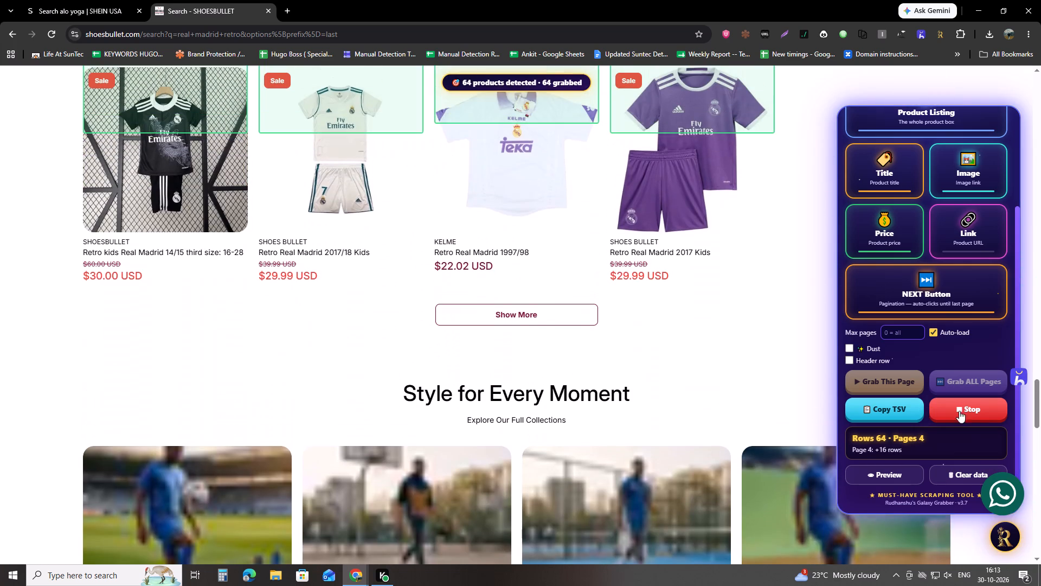
{"action": "left_click", "coordinate": [984, 411]}
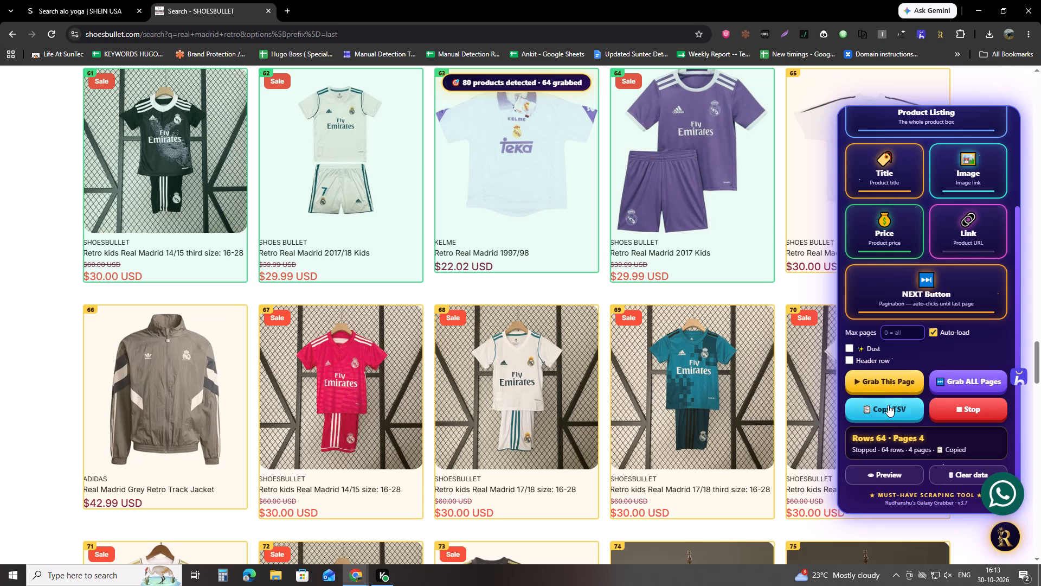
Copy the grabbed product rows as TSV for pasting into a spreadsheet.
{"action": "left_click", "coordinate": [884, 408]}
{"action": "triple_click", "coordinate": [884, 408]}
{"action": "triple_click", "coordinate": [884, 408]}
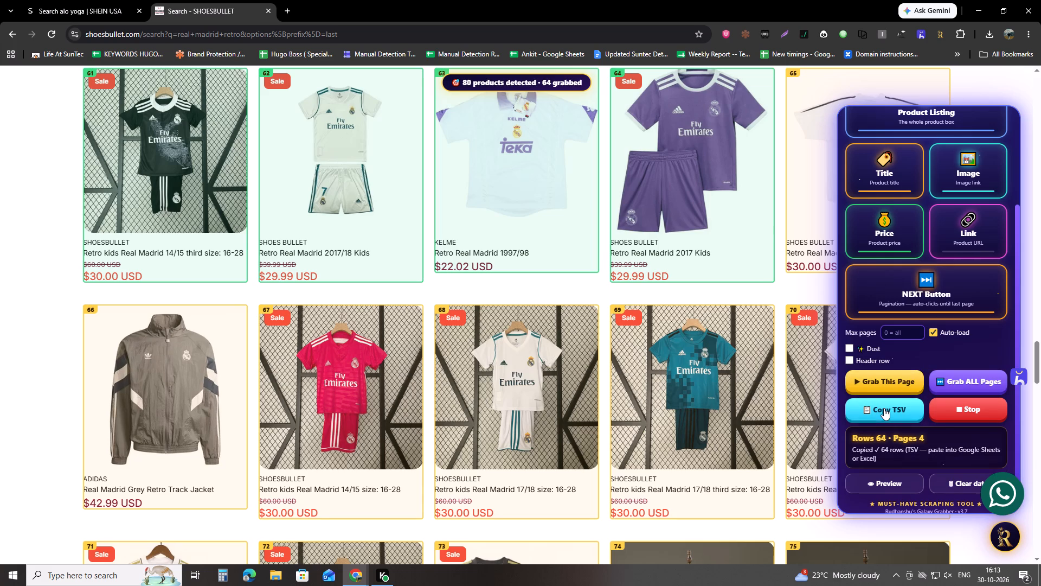
{"action": "triple_click", "coordinate": [884, 408]}
{"action": "triple_click", "coordinate": [884, 408]}
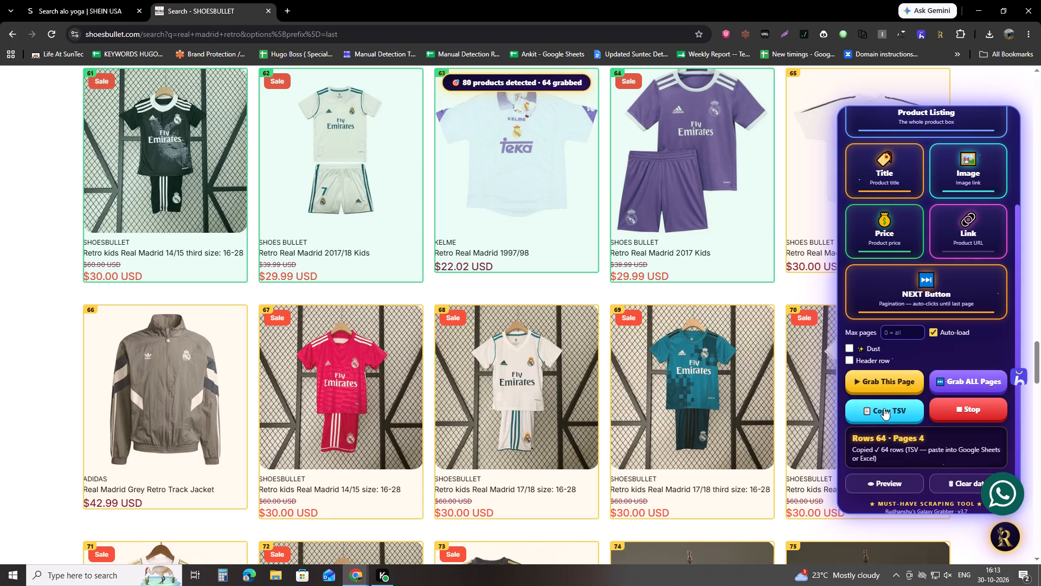
{"action": "triple_click", "coordinate": [884, 408]}
{"action": "double_click", "coordinate": [884, 408]}
{"action": "triple_click", "coordinate": [884, 408]}
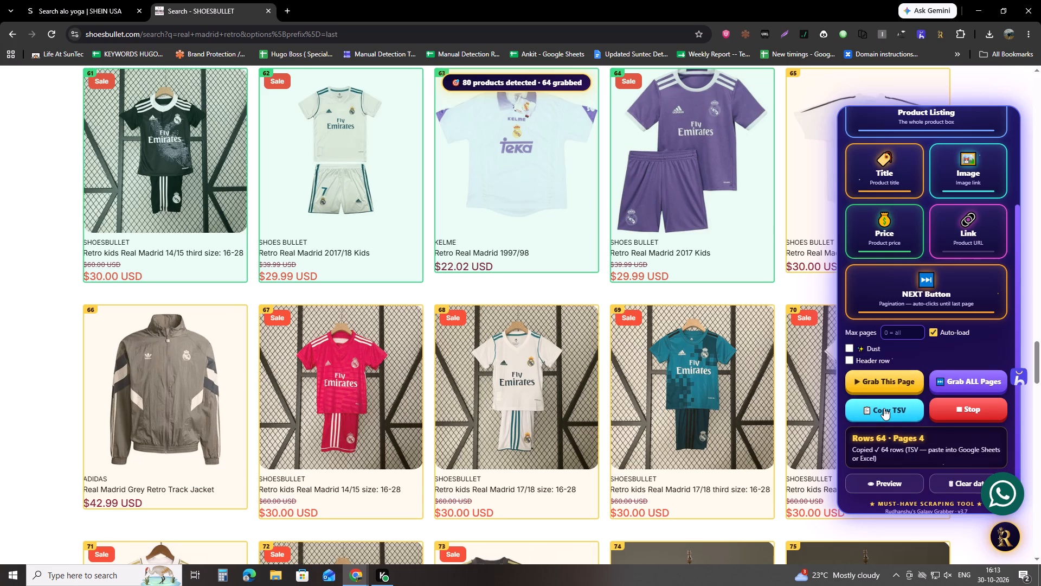